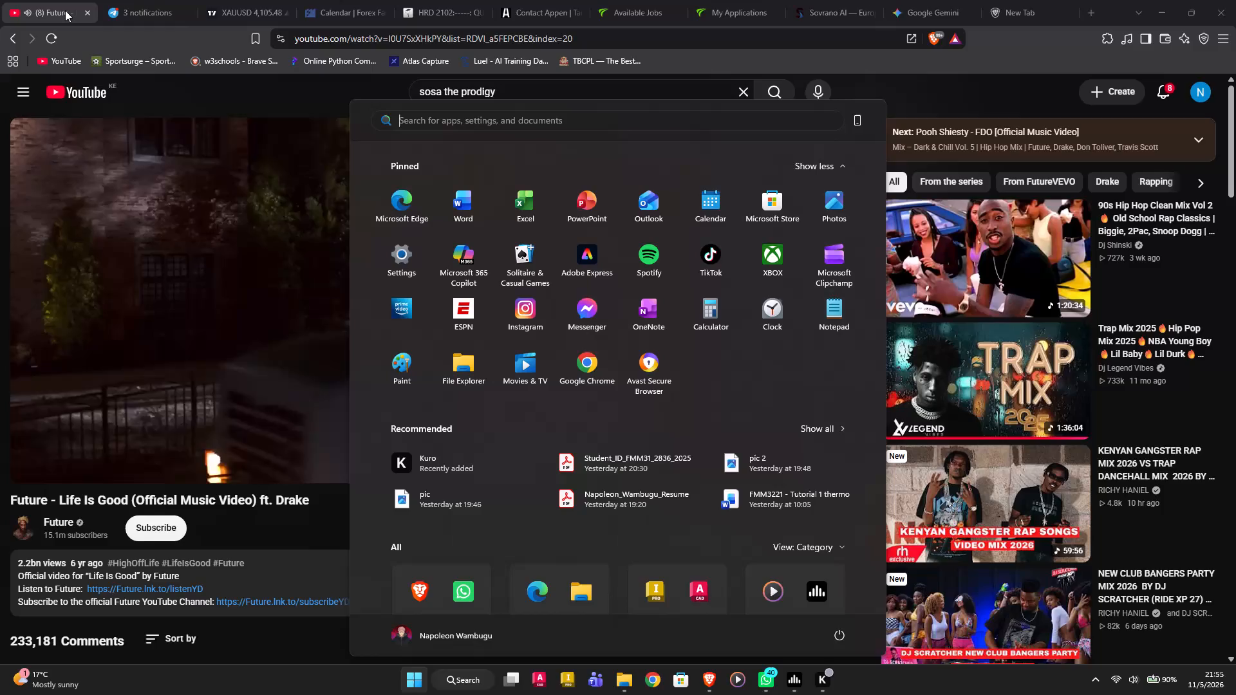
# Switch to Microsoft Edge with a blank new tab and maximize its window.
pyautogui.doubleClick(382, 204)
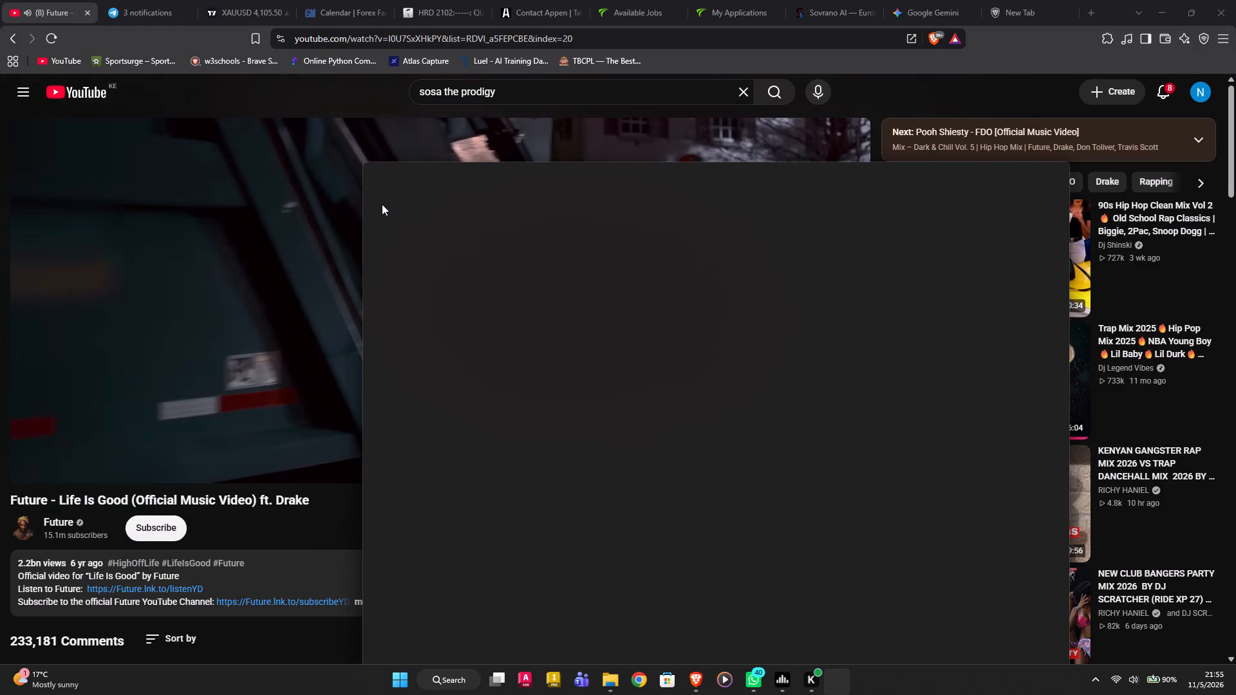
pyautogui.click(1030, 180)
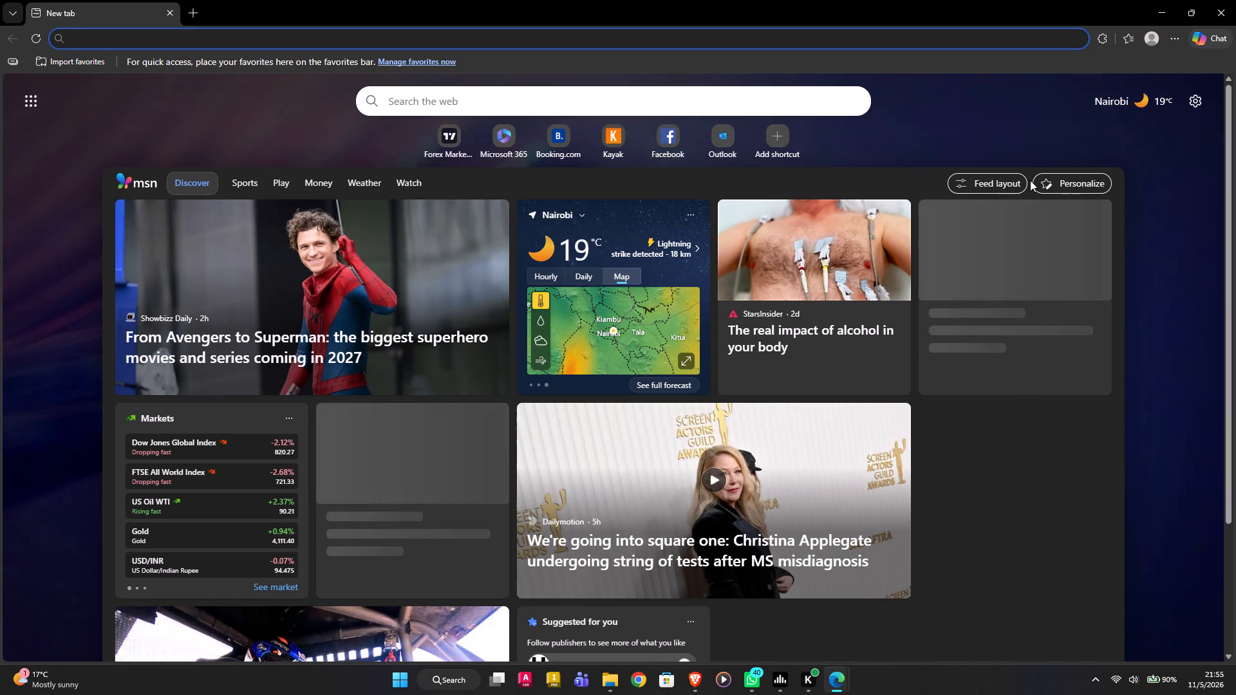
pyautogui.scroll(3, 1030, 180)
pyautogui.click(689, 680)
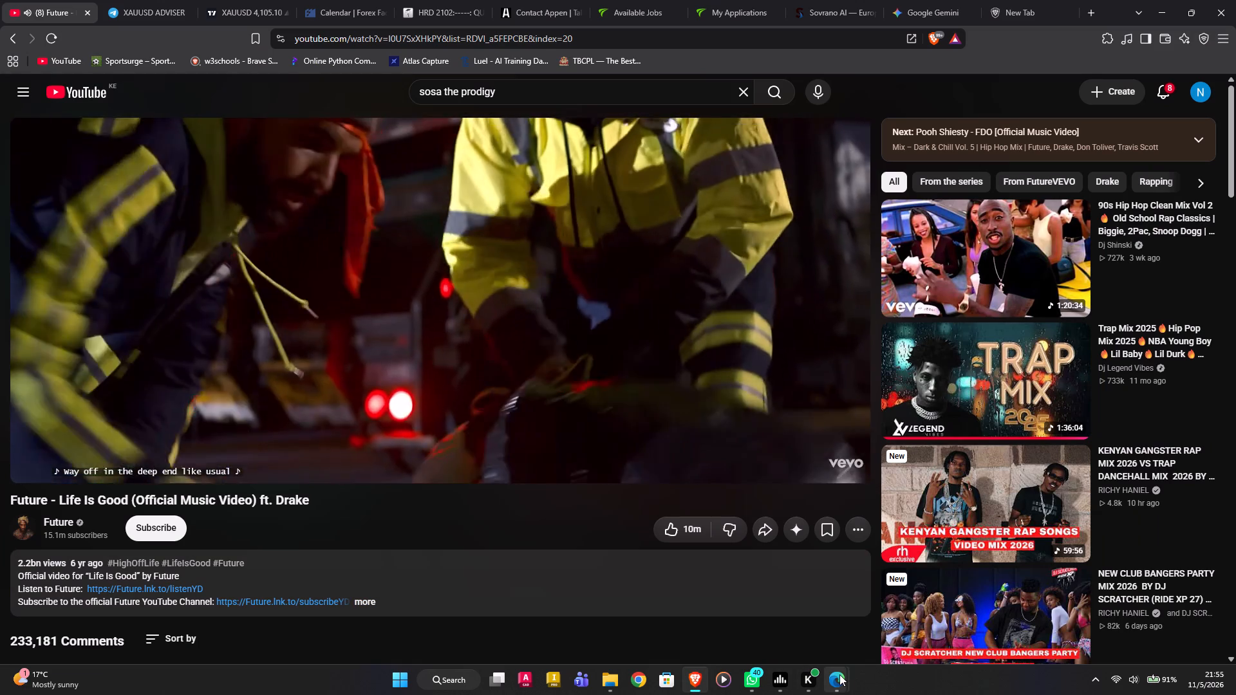
pyautogui.click(839, 674)
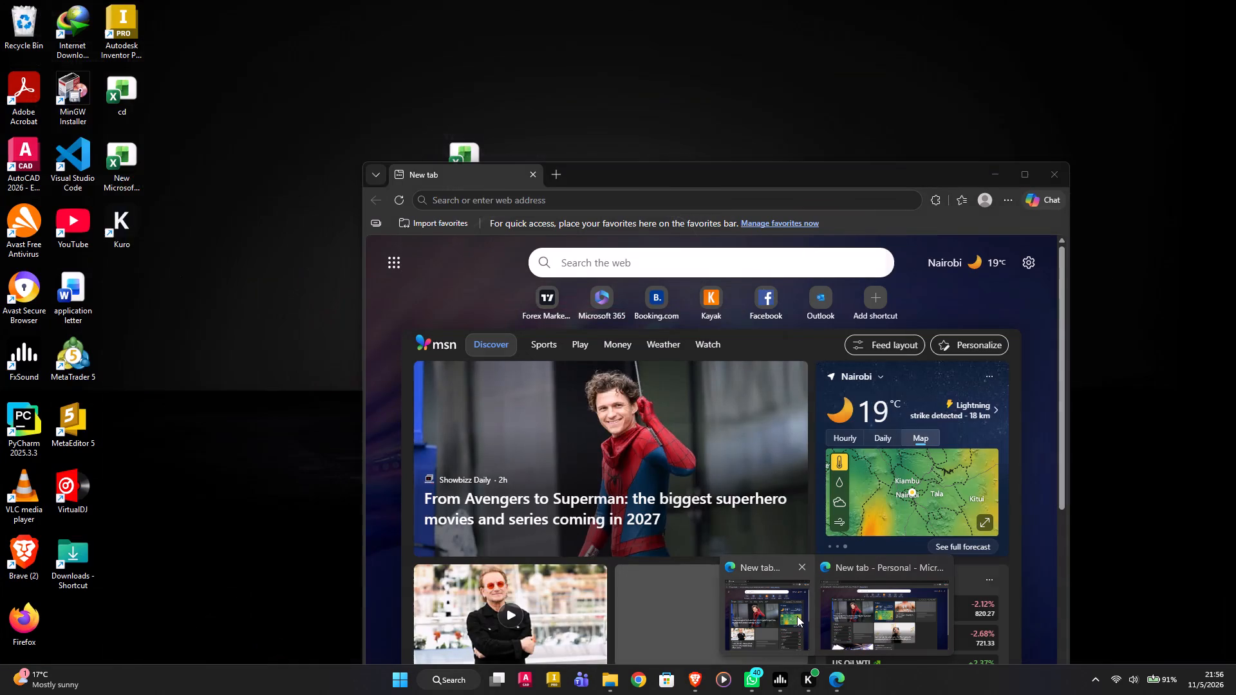
pyautogui.click(797, 616)
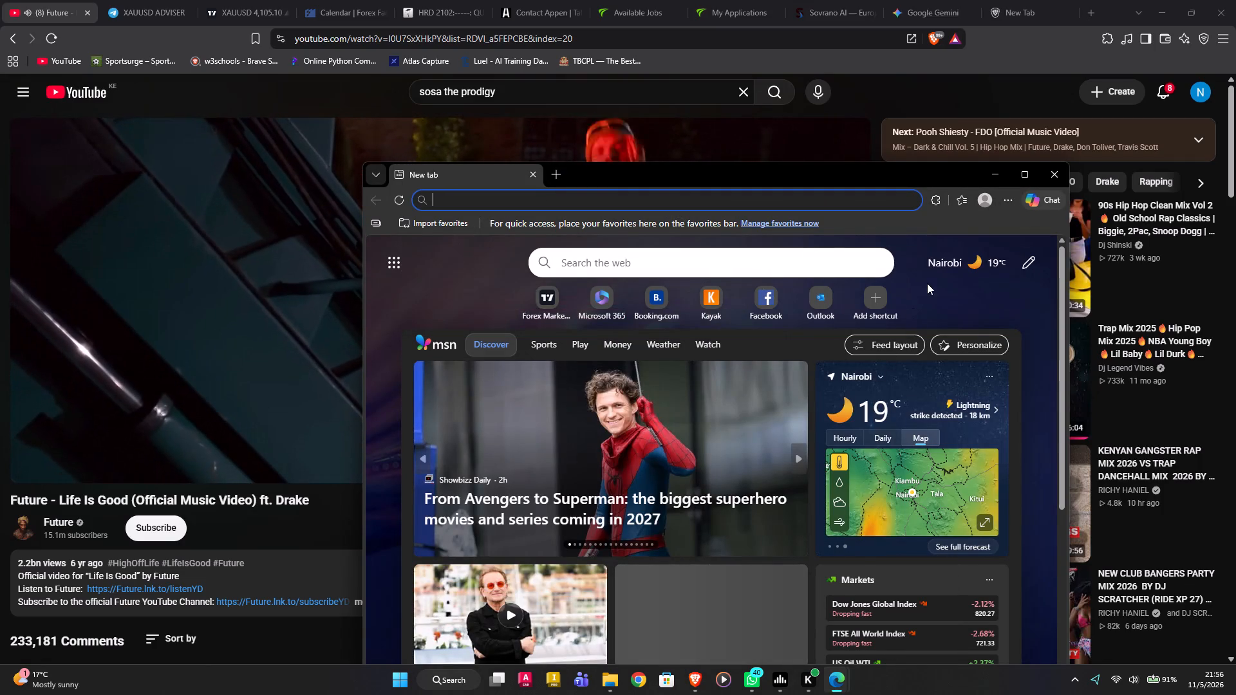
pyautogui.click(1018, 179)
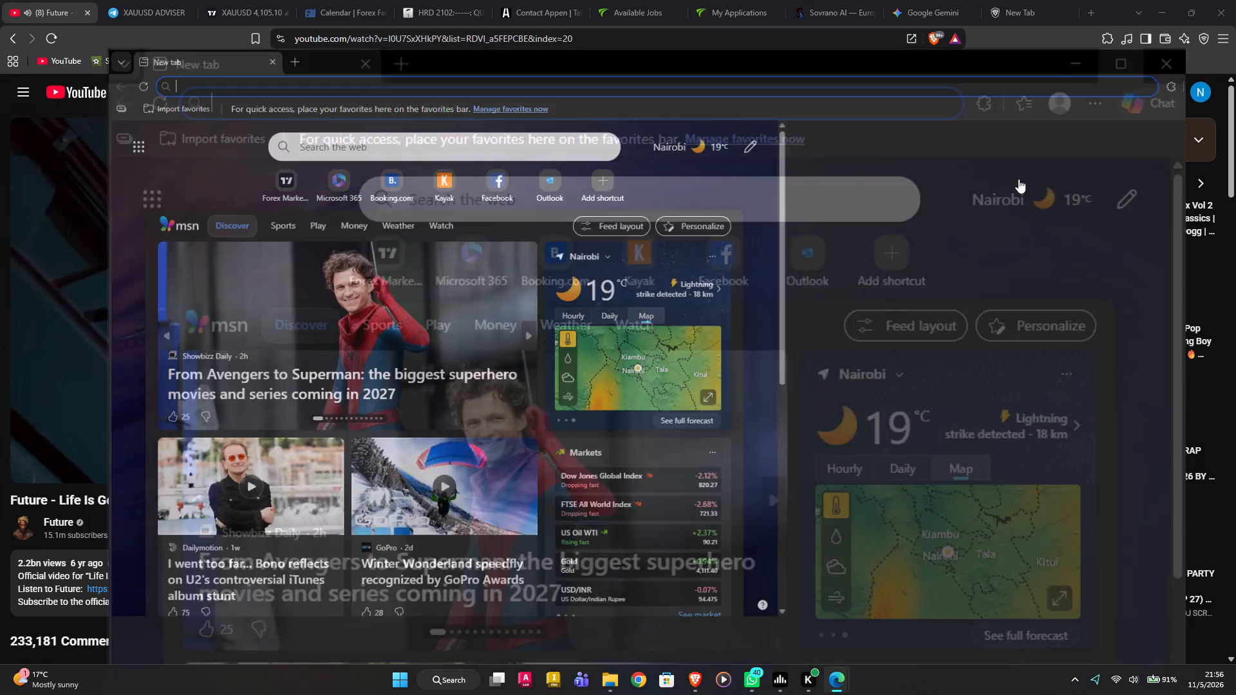
# Go to TradingView's Forex market overview page in the maximized Edge window.
pyautogui.write('tr')
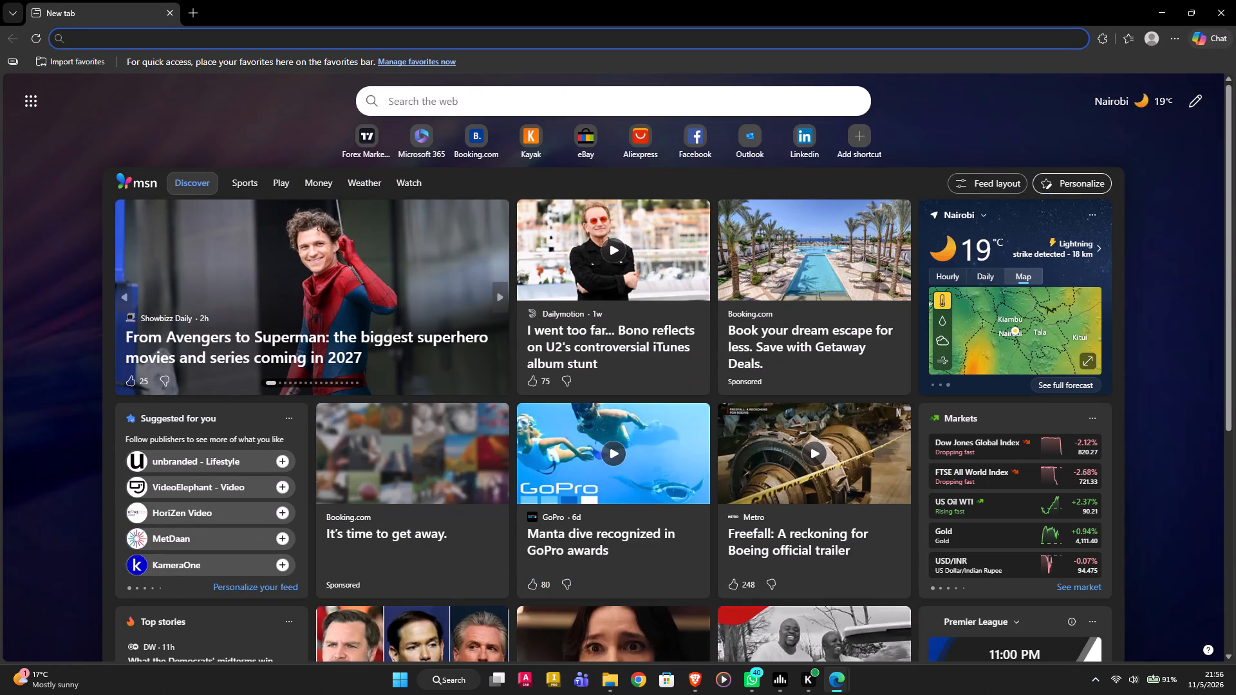
pyautogui.press('Return')
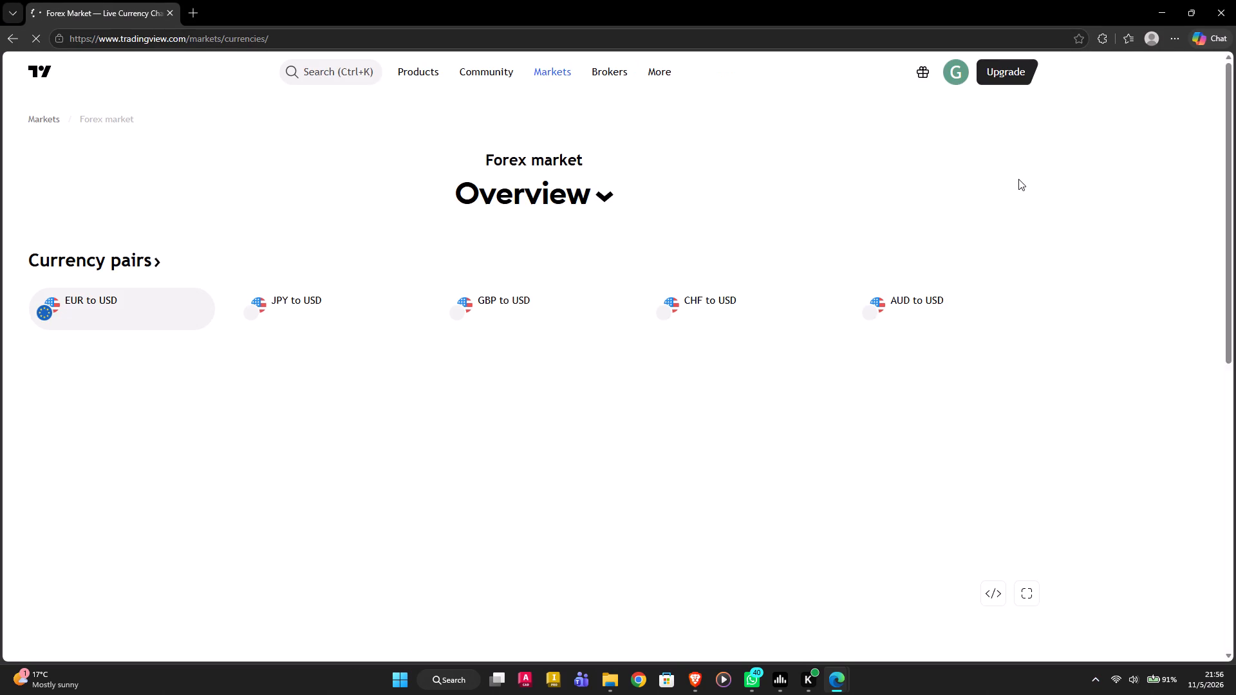
pyautogui.moveTo(1018, 179); pyautogui.dragTo(824, 223)
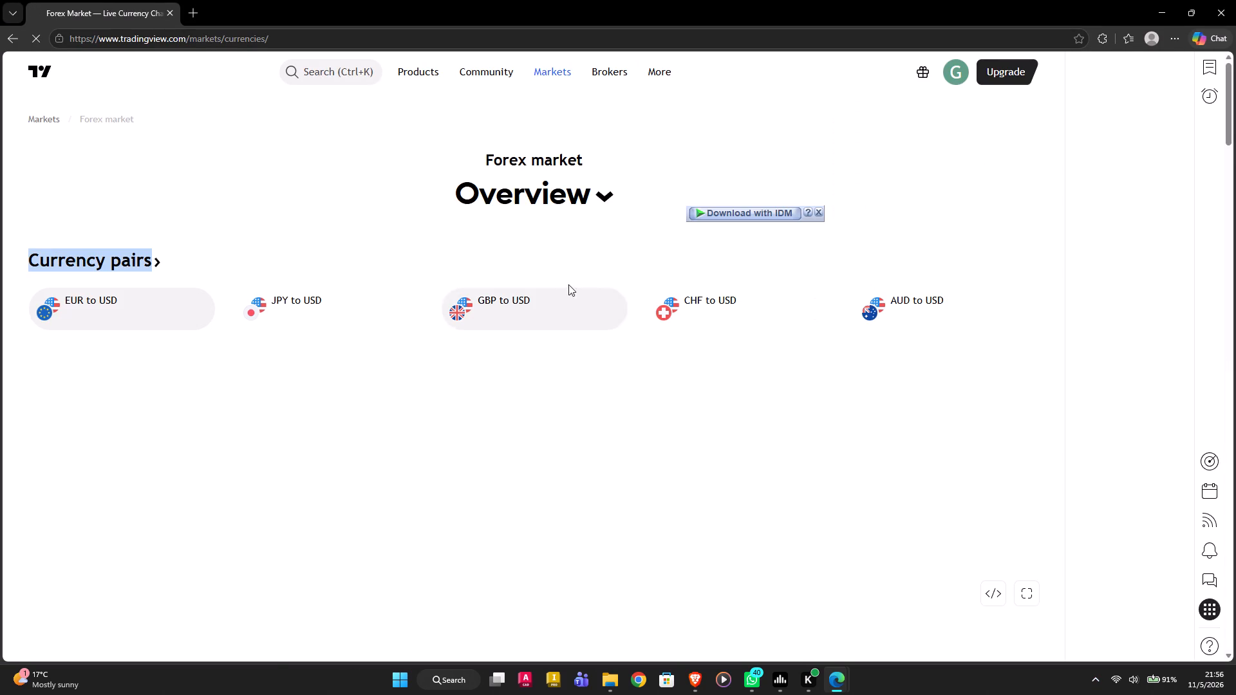
# Open the GBP to USD currency pair and bring up its full chart.
pyautogui.doubleClick(538, 306)
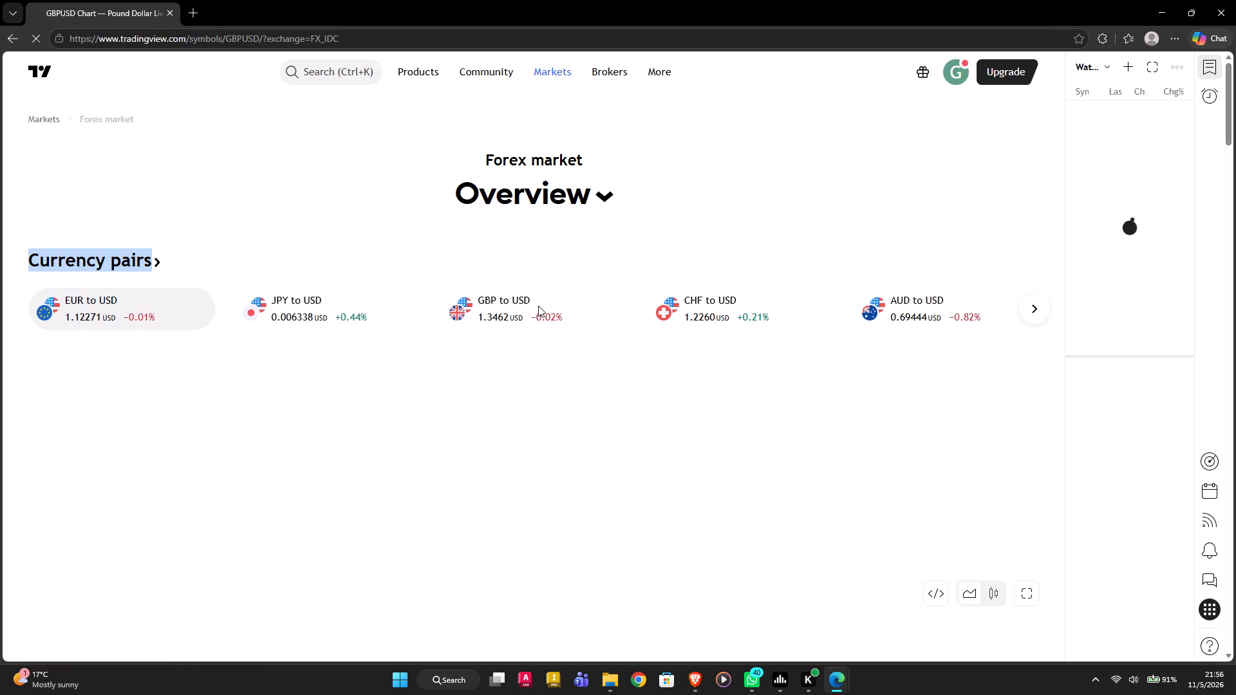
pyautogui.doubleClick(538, 306)
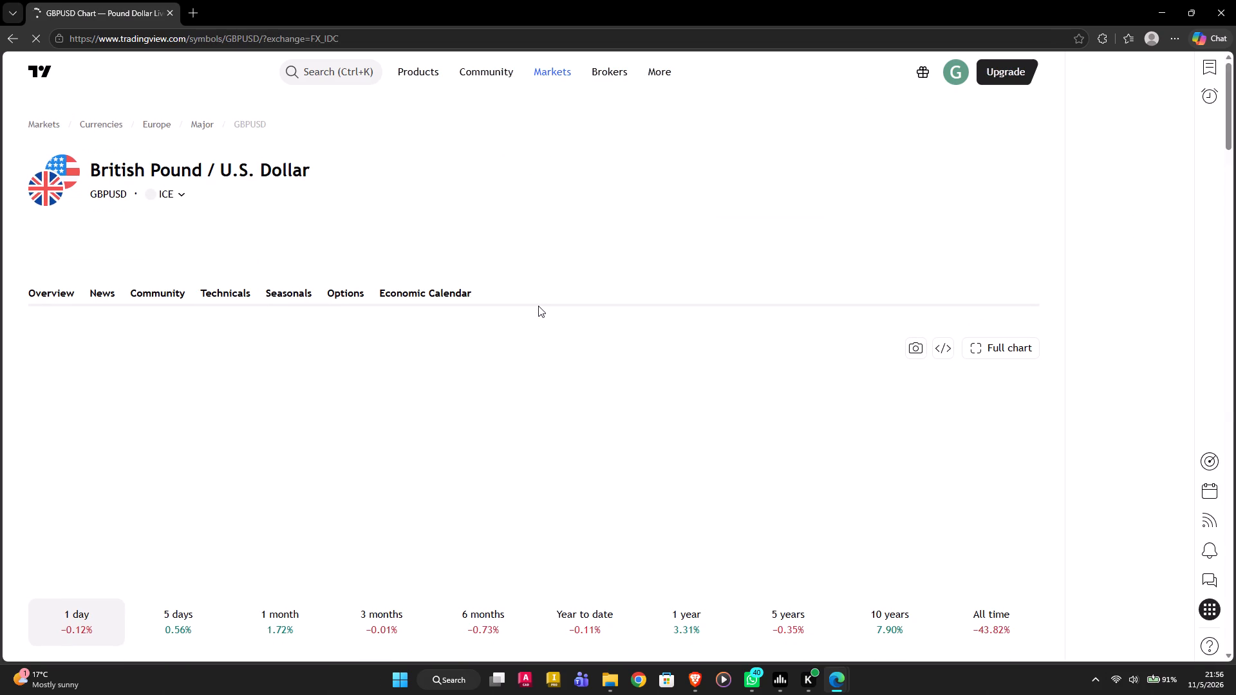
pyautogui.click(989, 343)
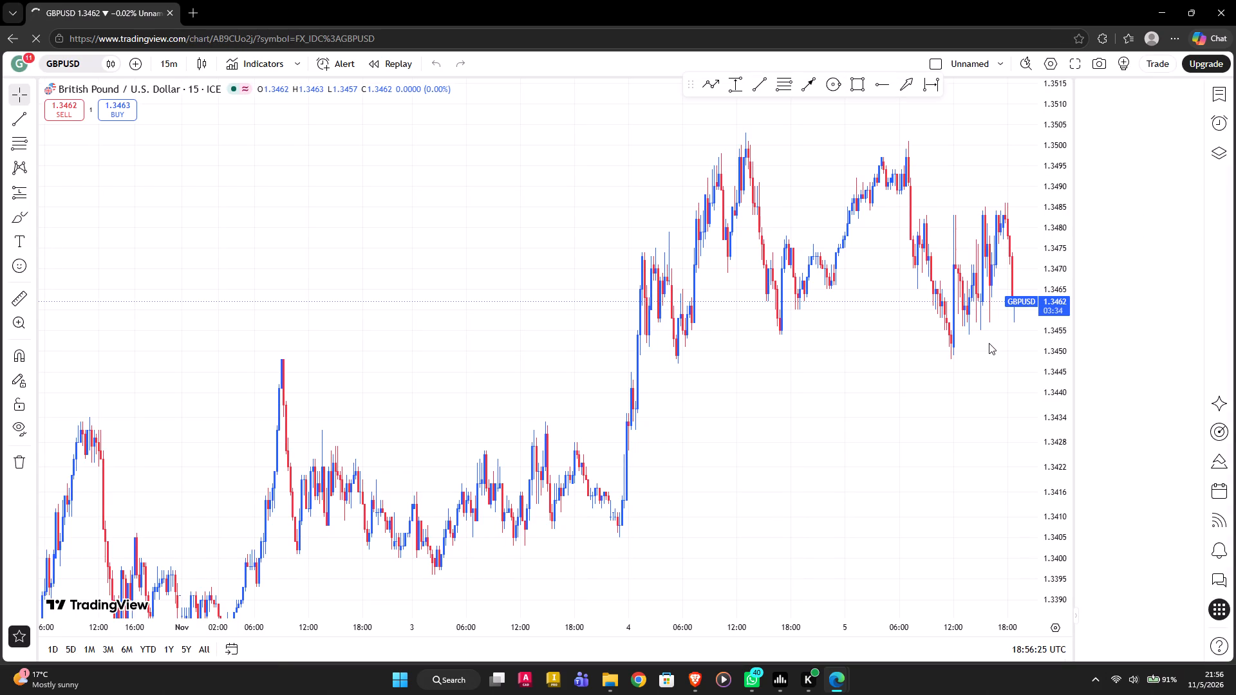
pyautogui.moveTo(964, 380); pyautogui.dragTo(794, 315)
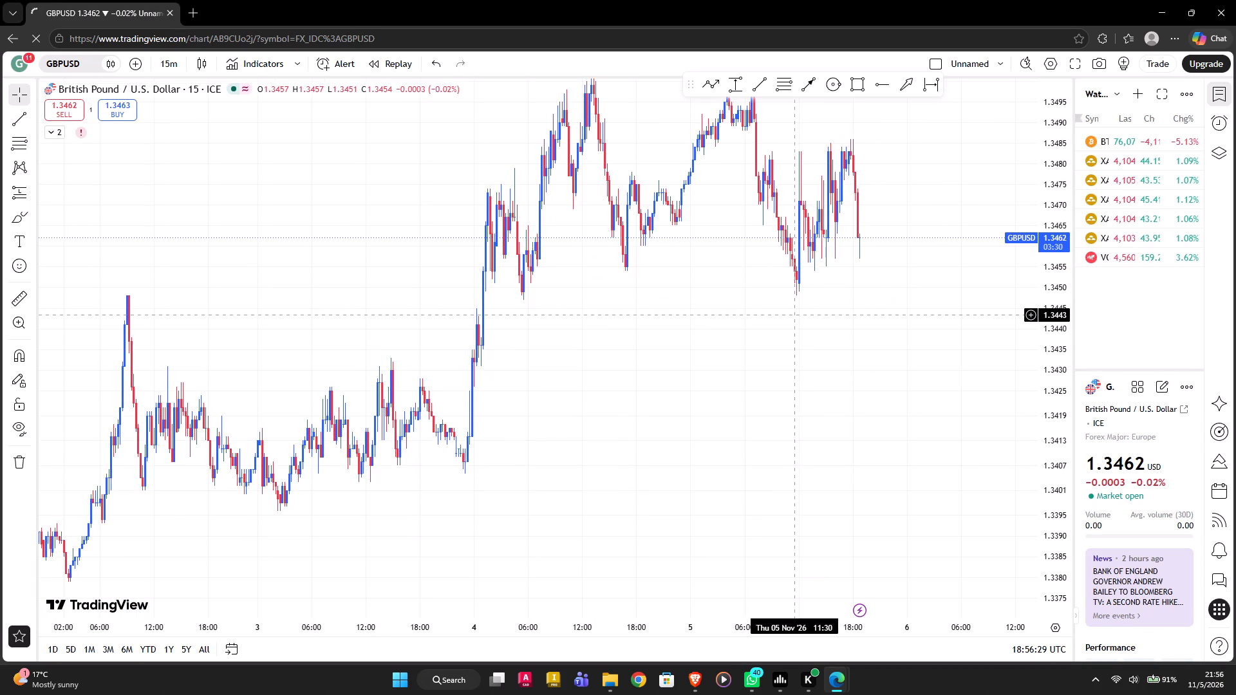
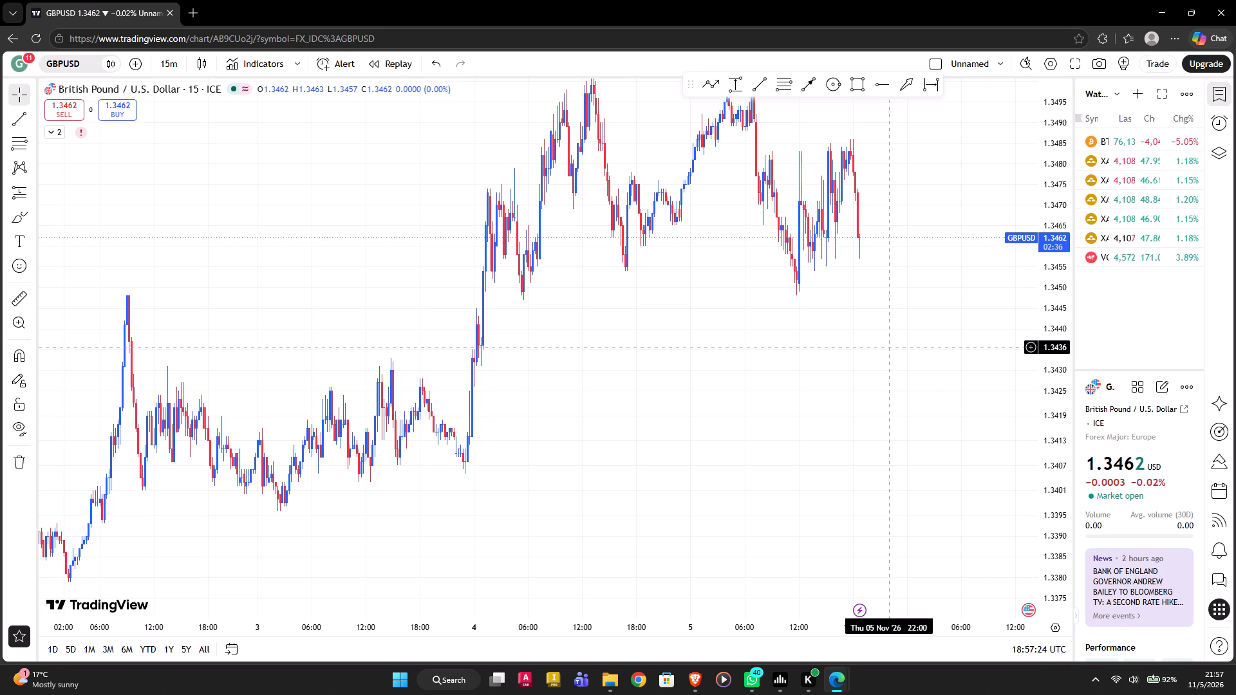
# Search the forex symbols for GBPUSD and add the ICE British Pound / U.S. Dollar pair to the watchlist.
pyautogui.click(1132, 103)
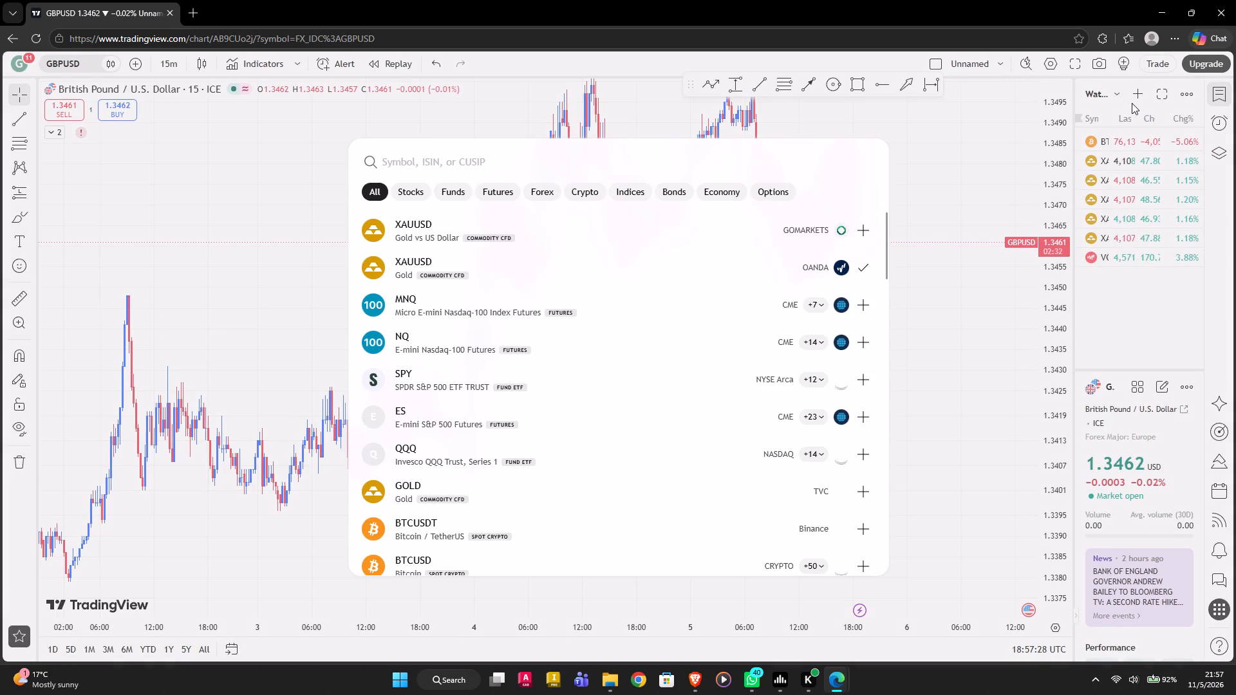
pyautogui.write('gbp')
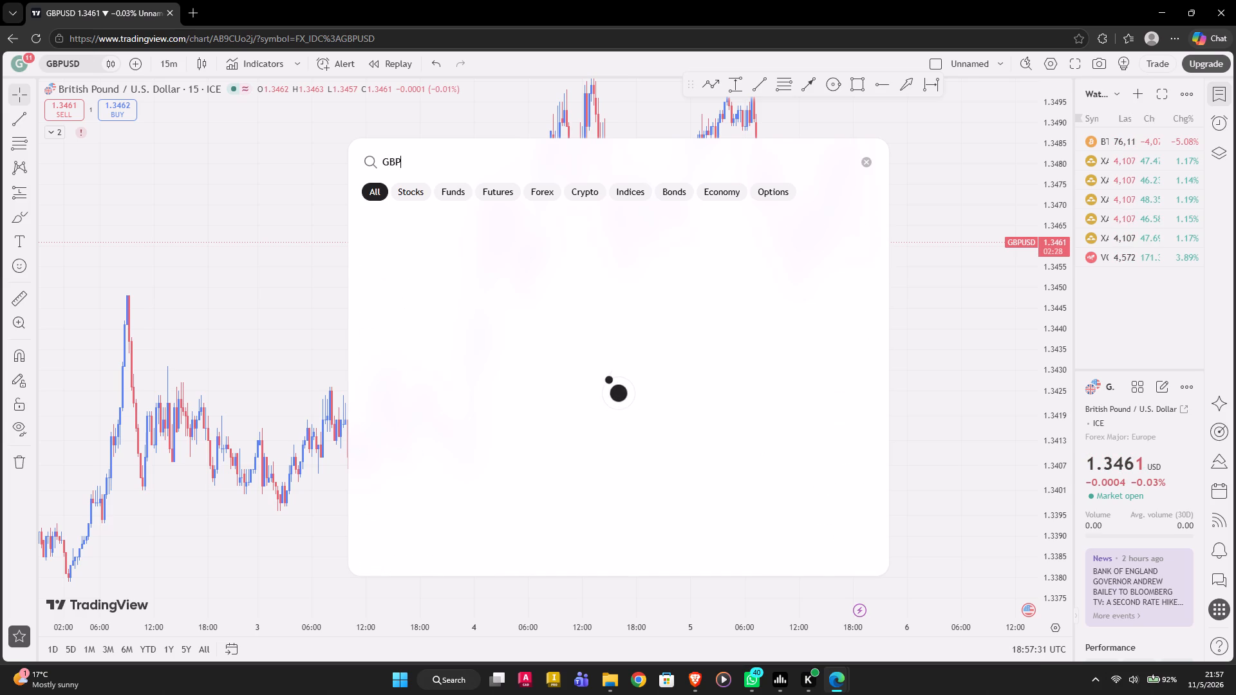
pyautogui.write('usd')
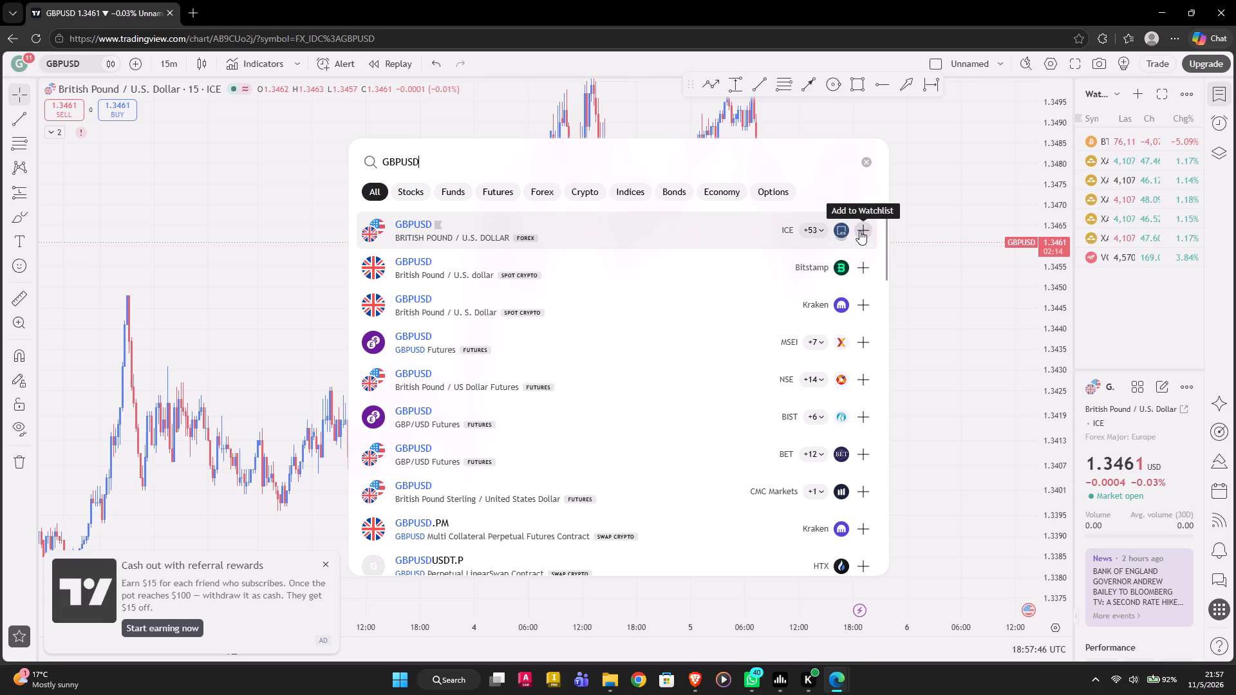
pyautogui.click(546, 194)
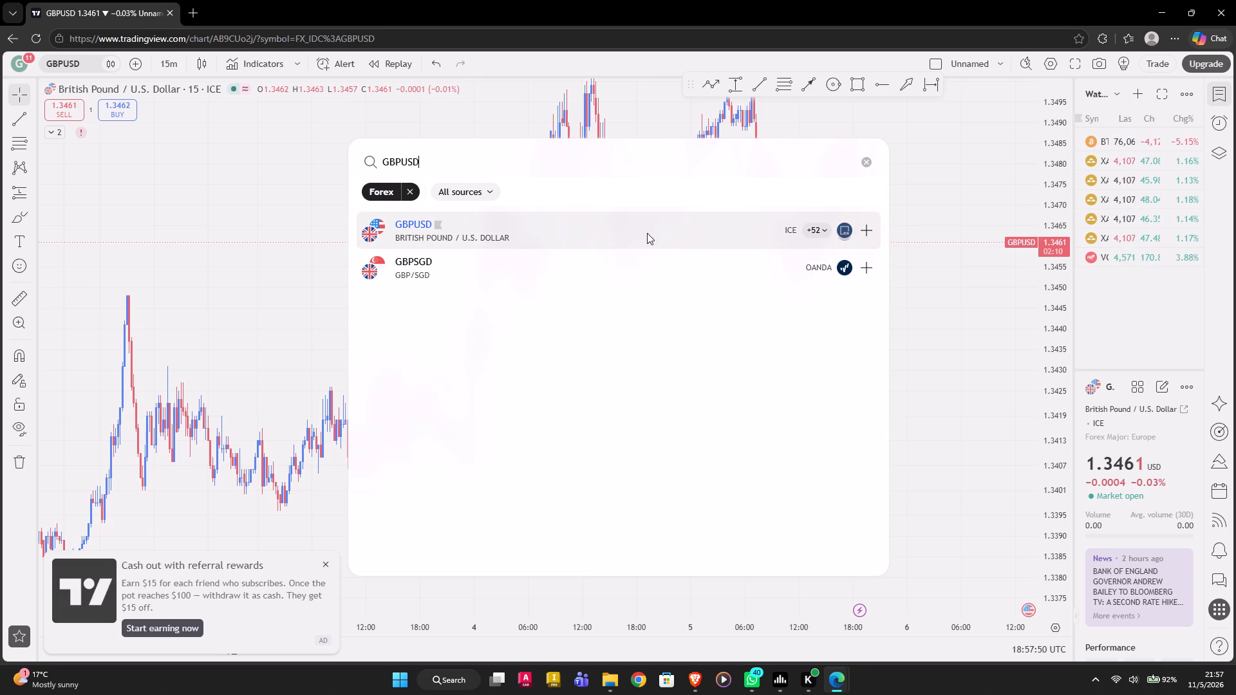
pyautogui.click(868, 232)
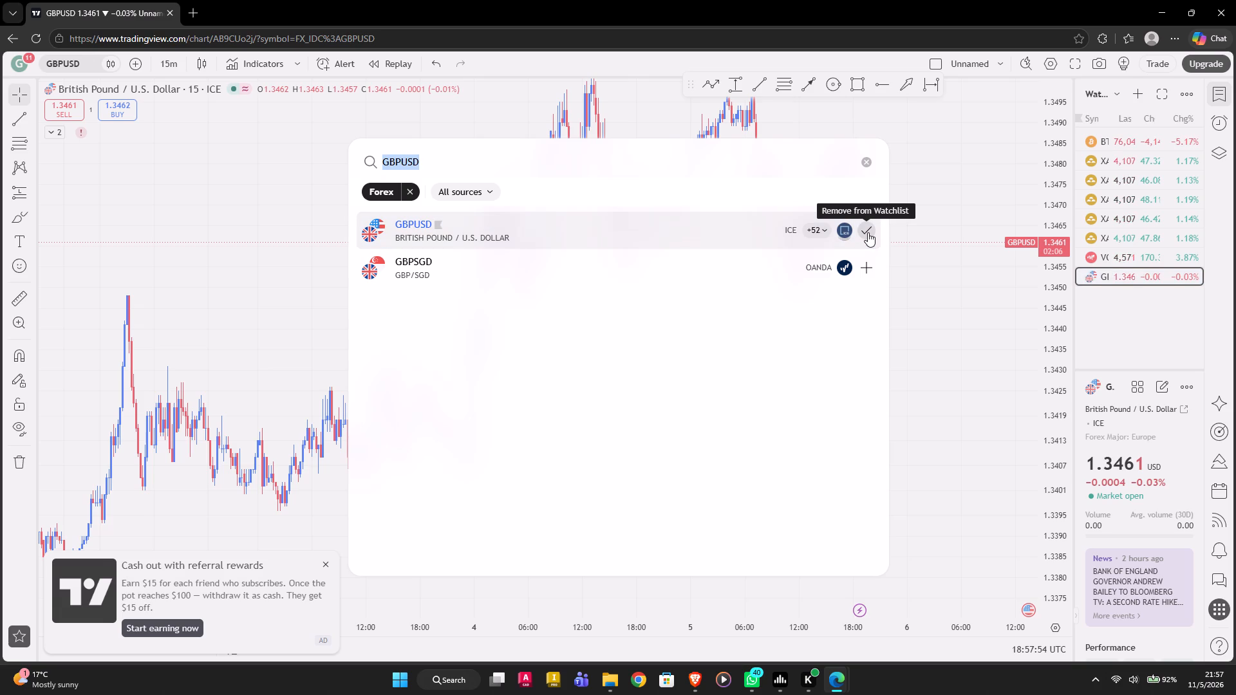
# Add the ICE USDJPY forex pair to the watchlist and close the symbol search.
pyautogui.press('BackSpace')
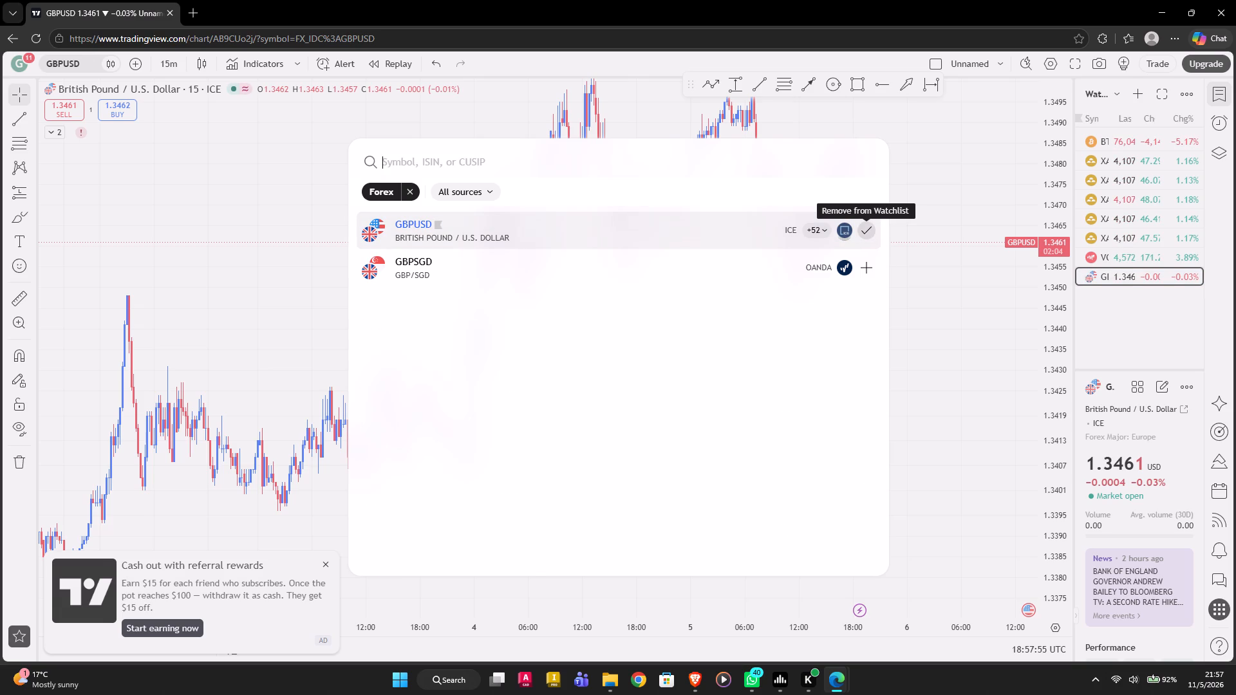
pyautogui.write('gbp')
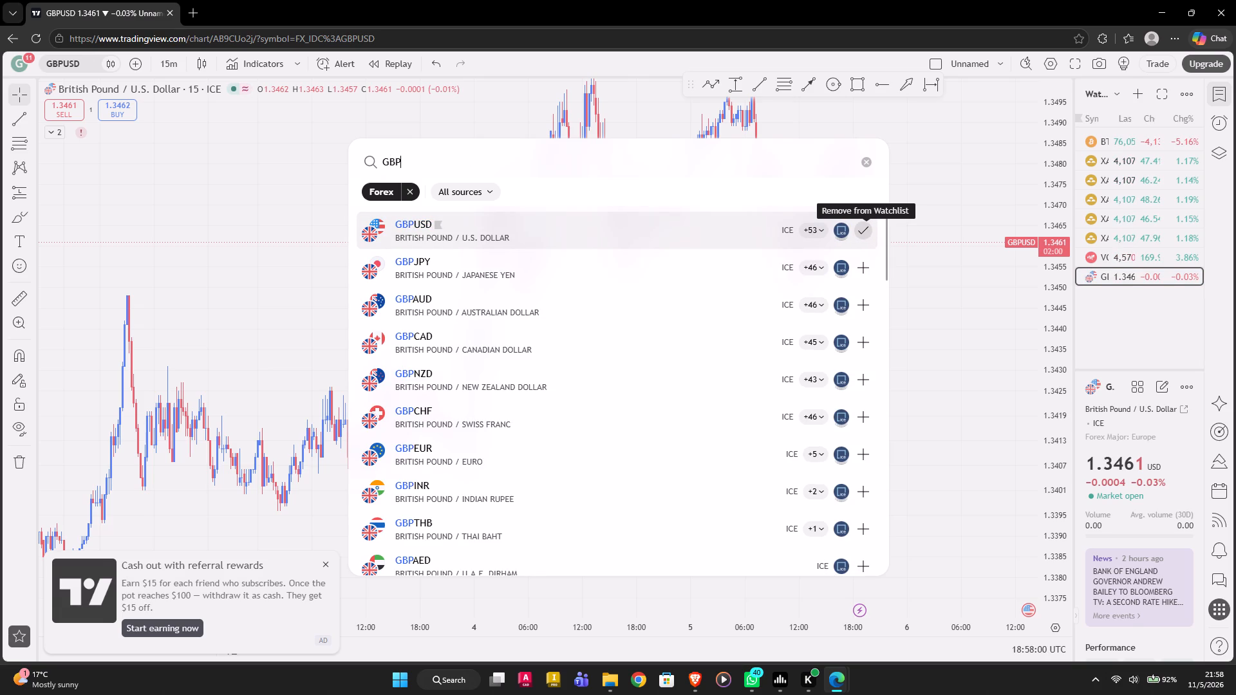
pyautogui.press('BackSpace')
pyautogui.press('BackSpace')
pyautogui.press('BackSpace')
pyautogui.press('BackSpace')
pyautogui.press('BackSpace')
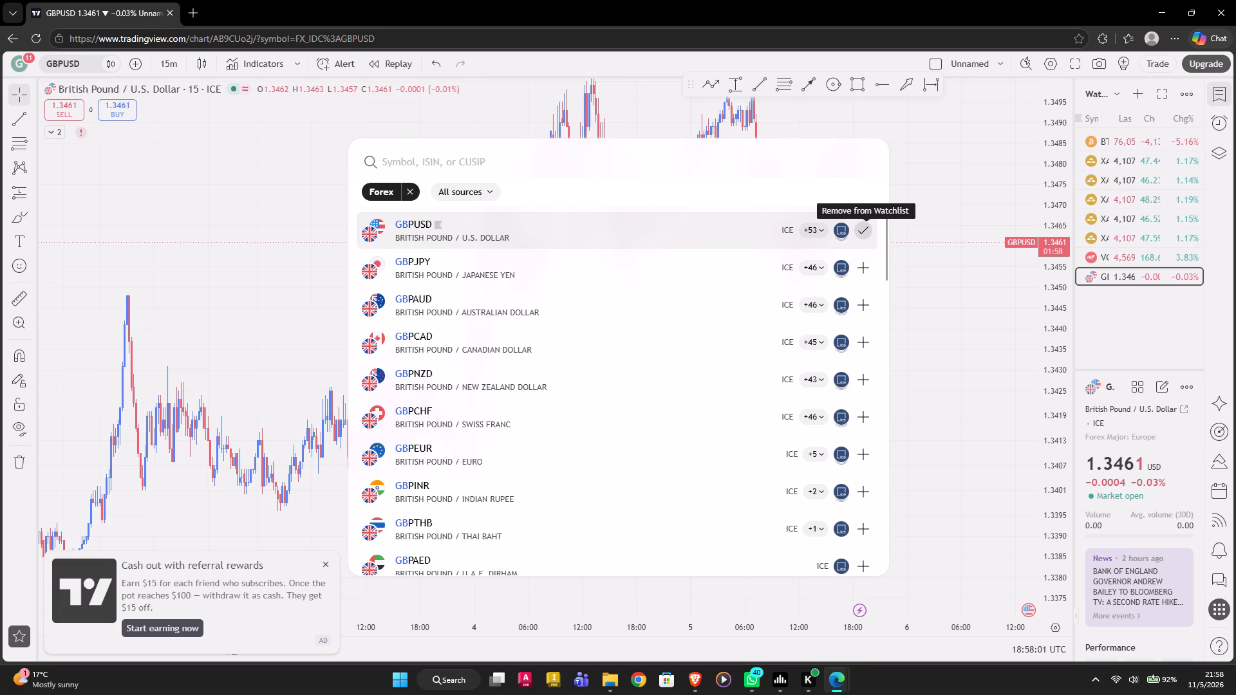
pyautogui.write('usd')
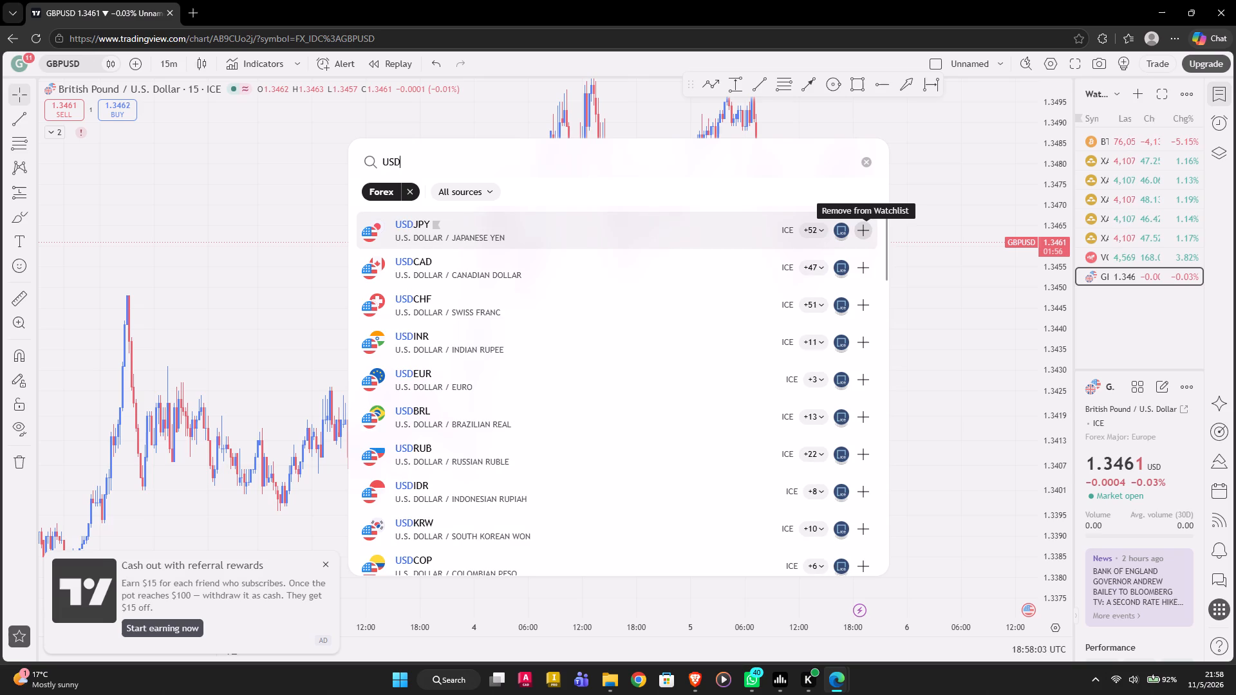
pyautogui.write('jp')
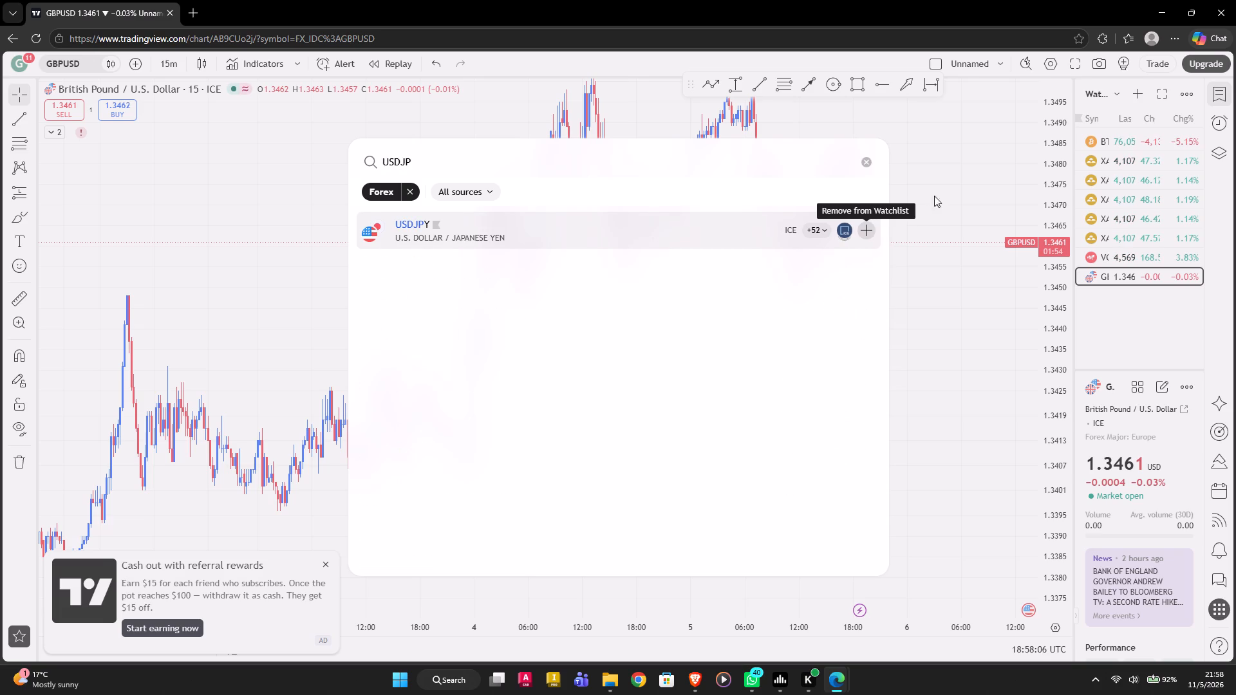
pyautogui.click(870, 231)
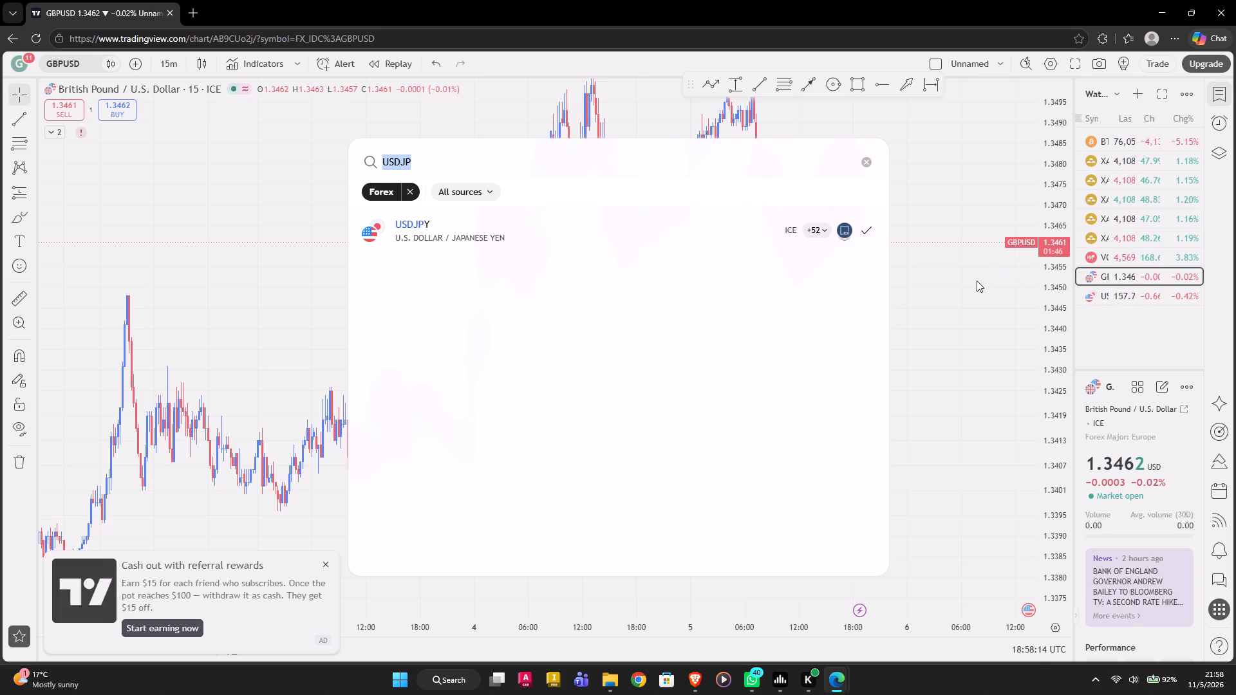
pyautogui.click(960, 292)
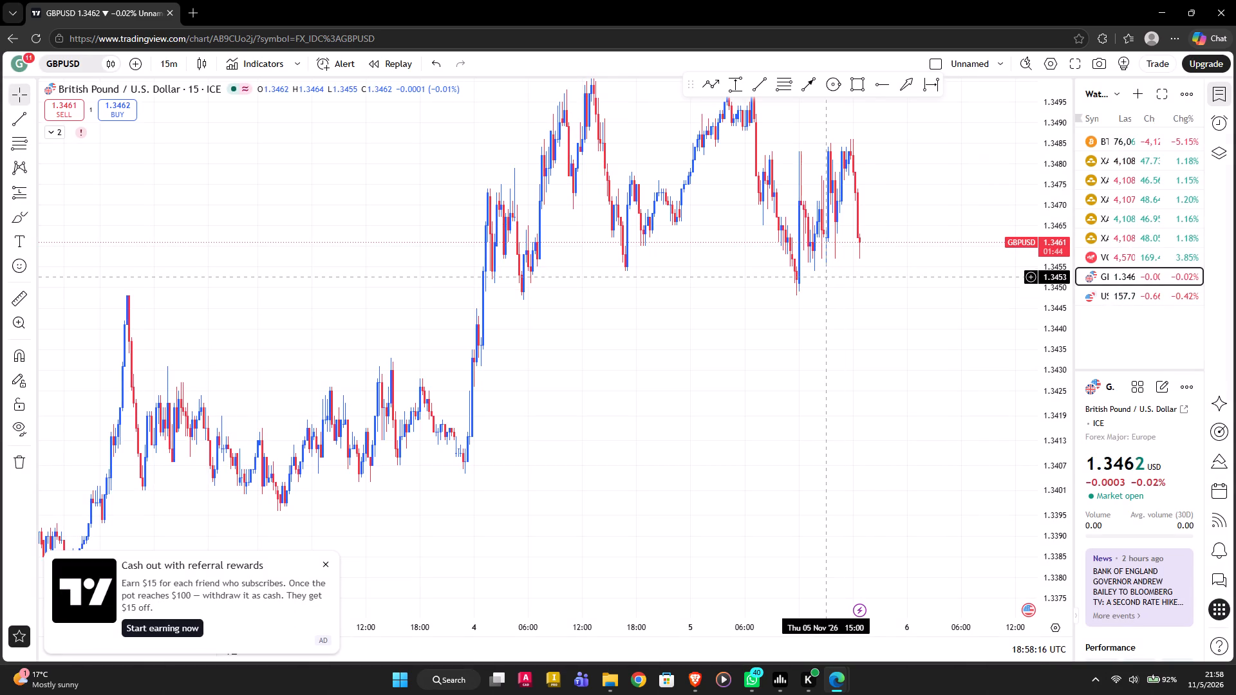
# Remove the Sonarlab Sessions and BigBeluga Smart Money Concepts indicators from the GBPUSD chart.
pyautogui.rightClick(861, 180)
pyautogui.click(919, 200)
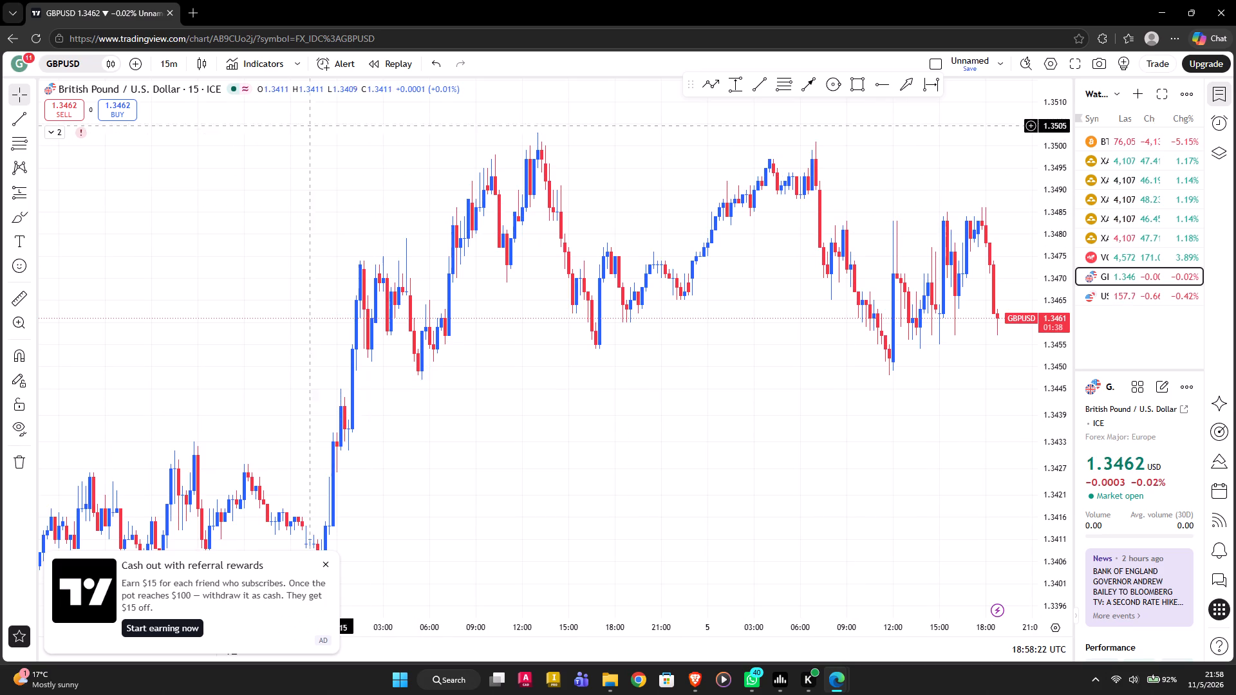
pyautogui.click(55, 134)
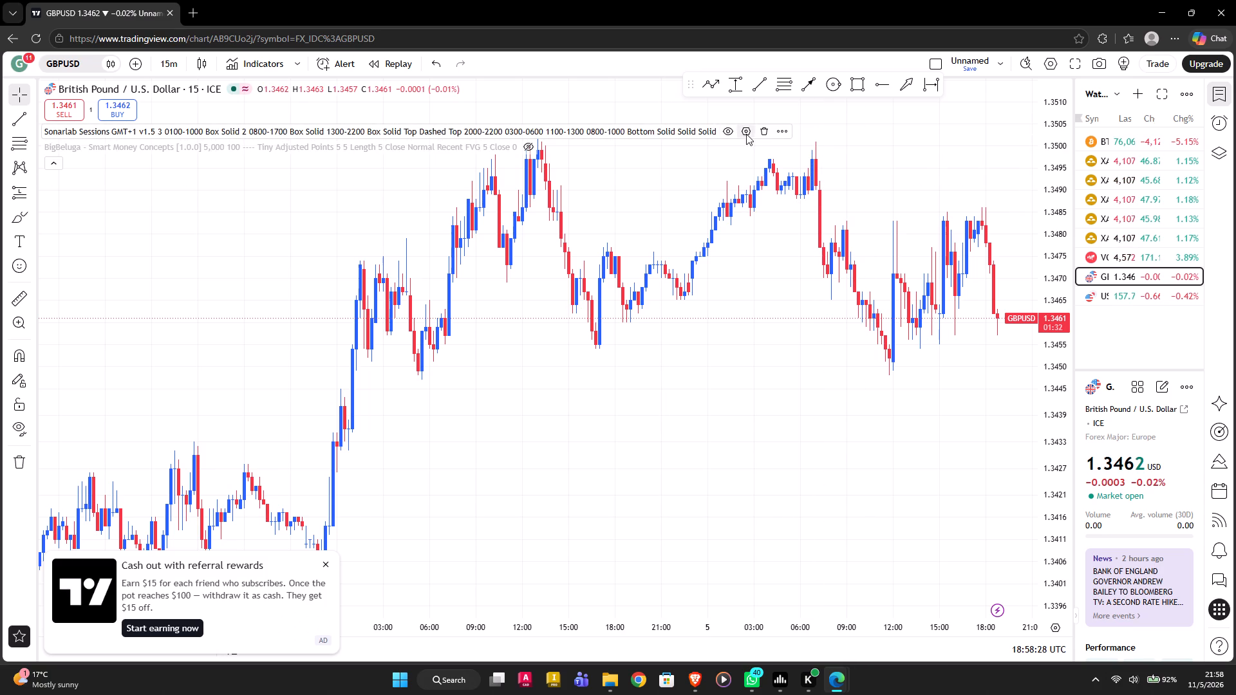
pyautogui.click(760, 134)
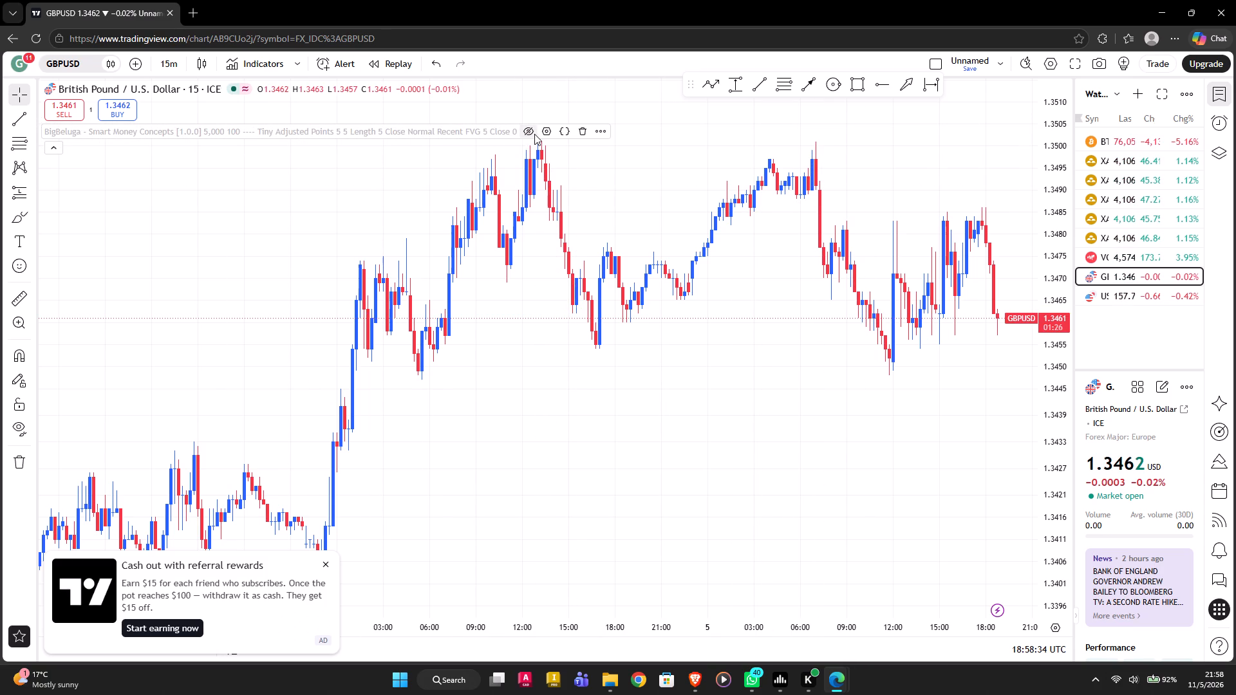
pyautogui.click(578, 132)
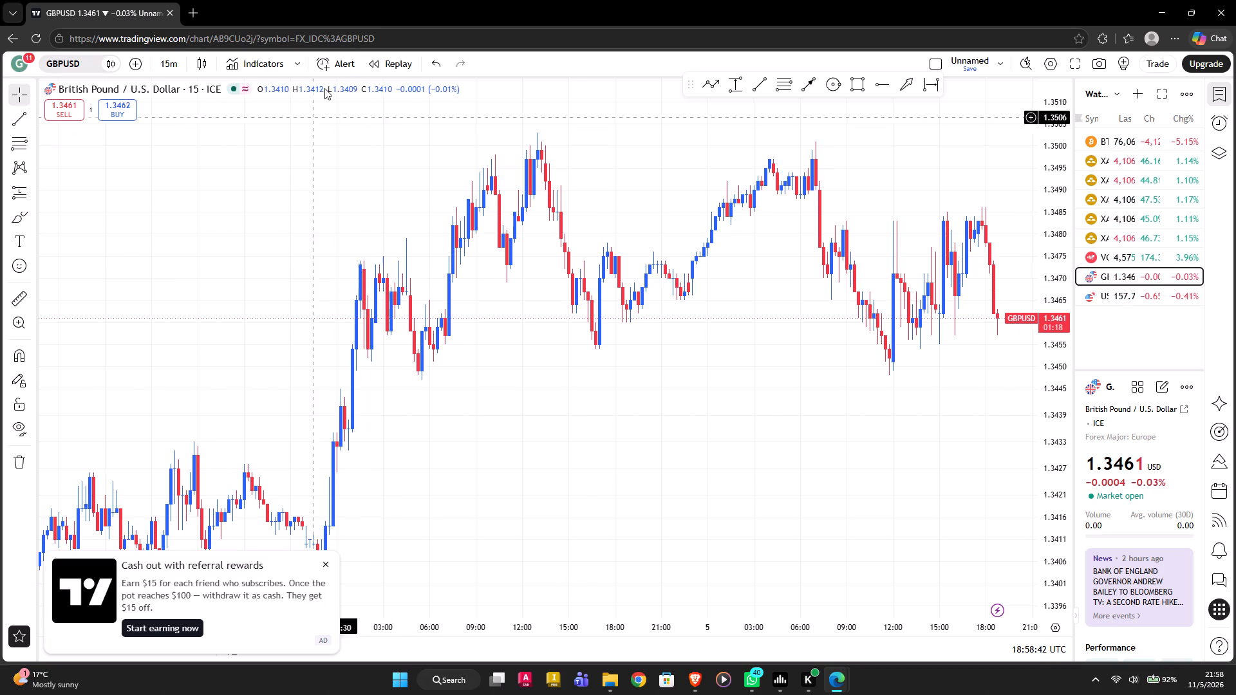
# Find the community indicator Trading Sessions - Sonarlab with the search "sessions sona" and add it to the chart.
pyautogui.click(256, 66)
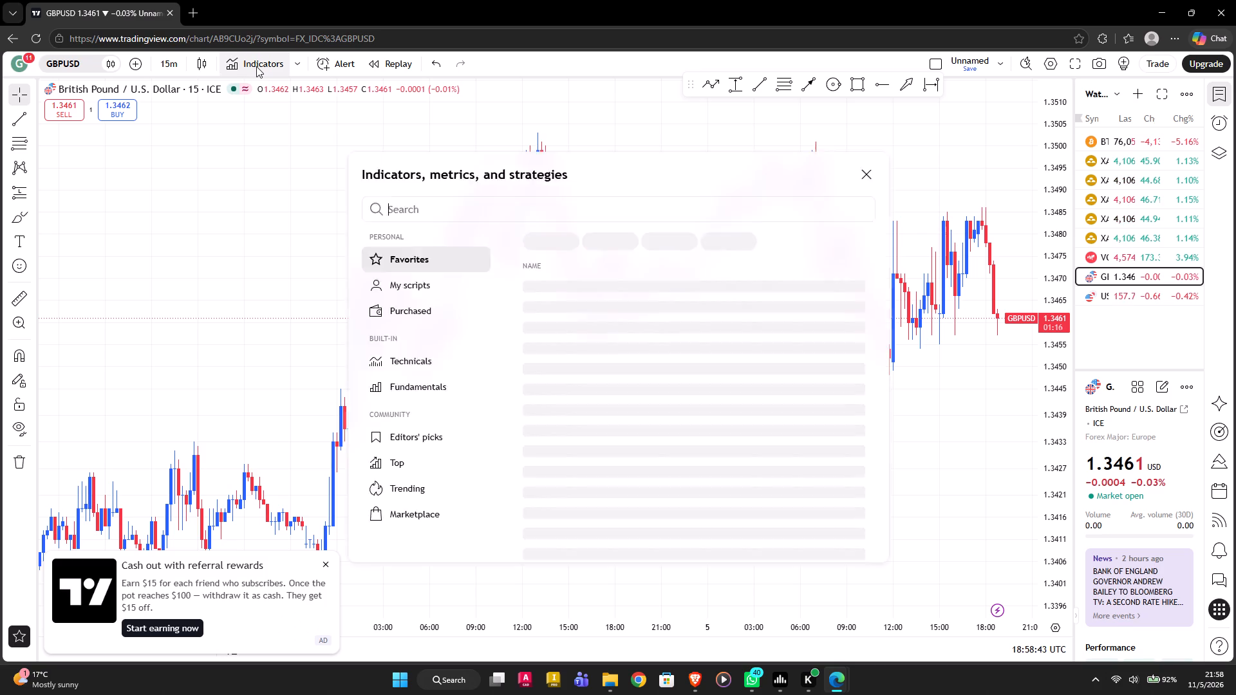
pyautogui.click(256, 66)
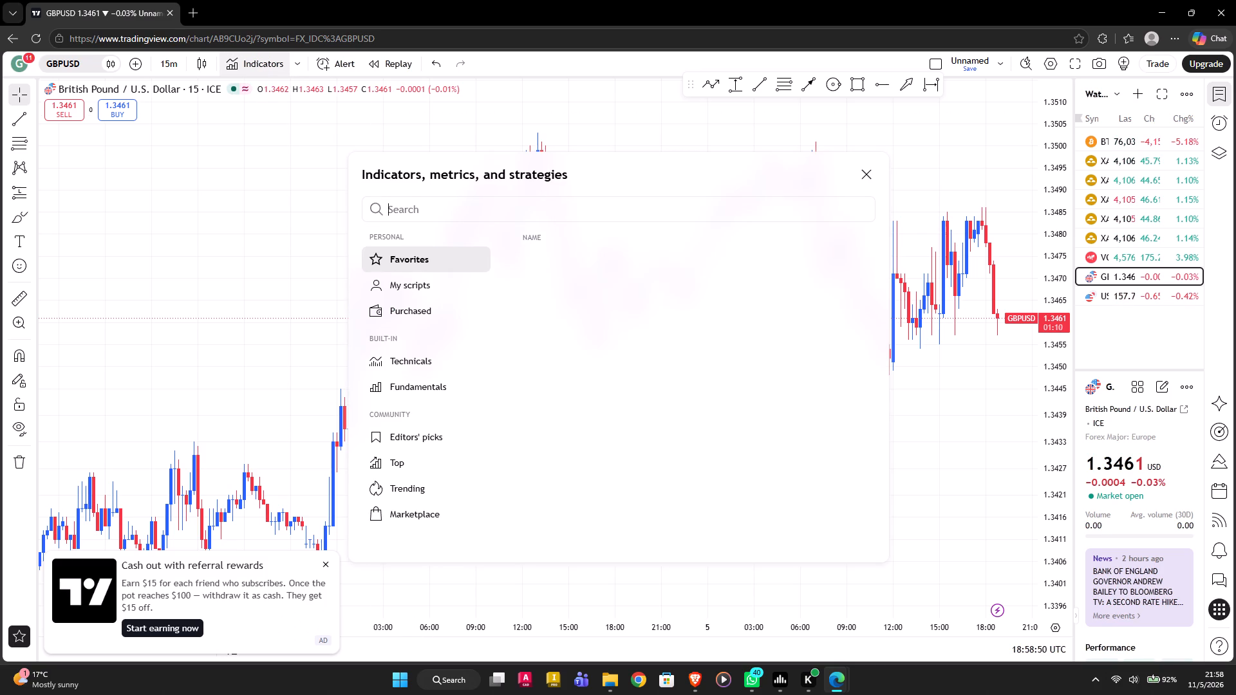
pyautogui.write('sessions')
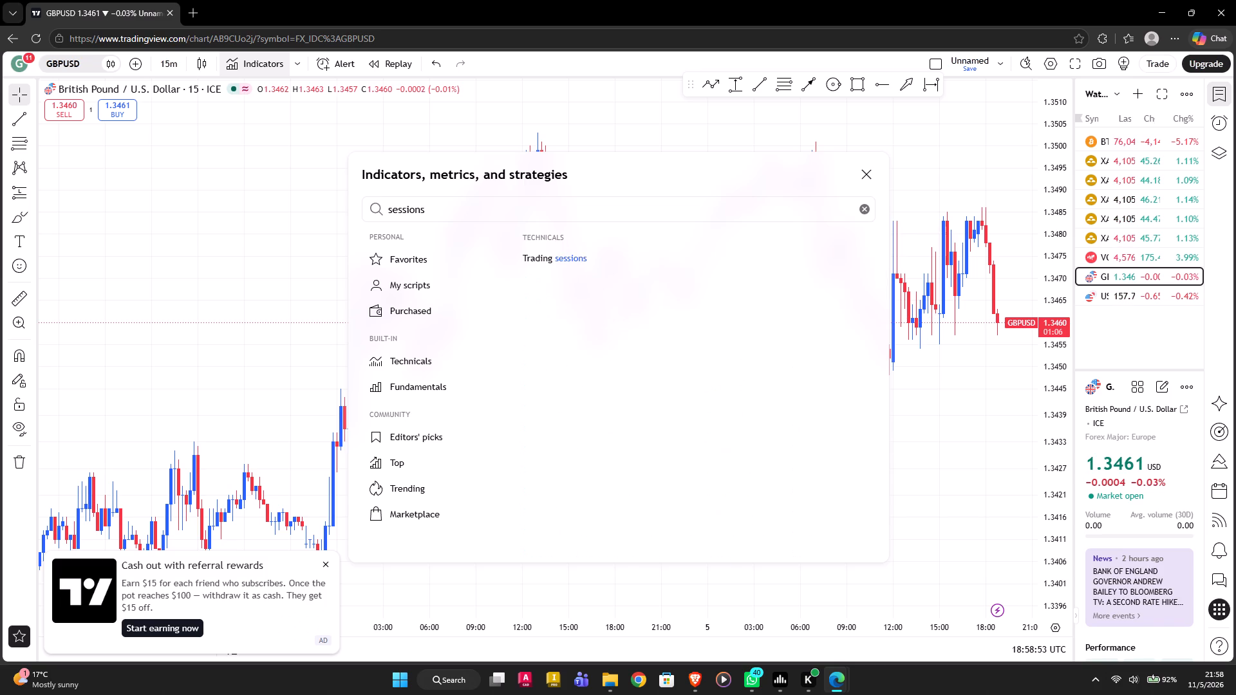
pyautogui.press('space')
pyautogui.write('s')
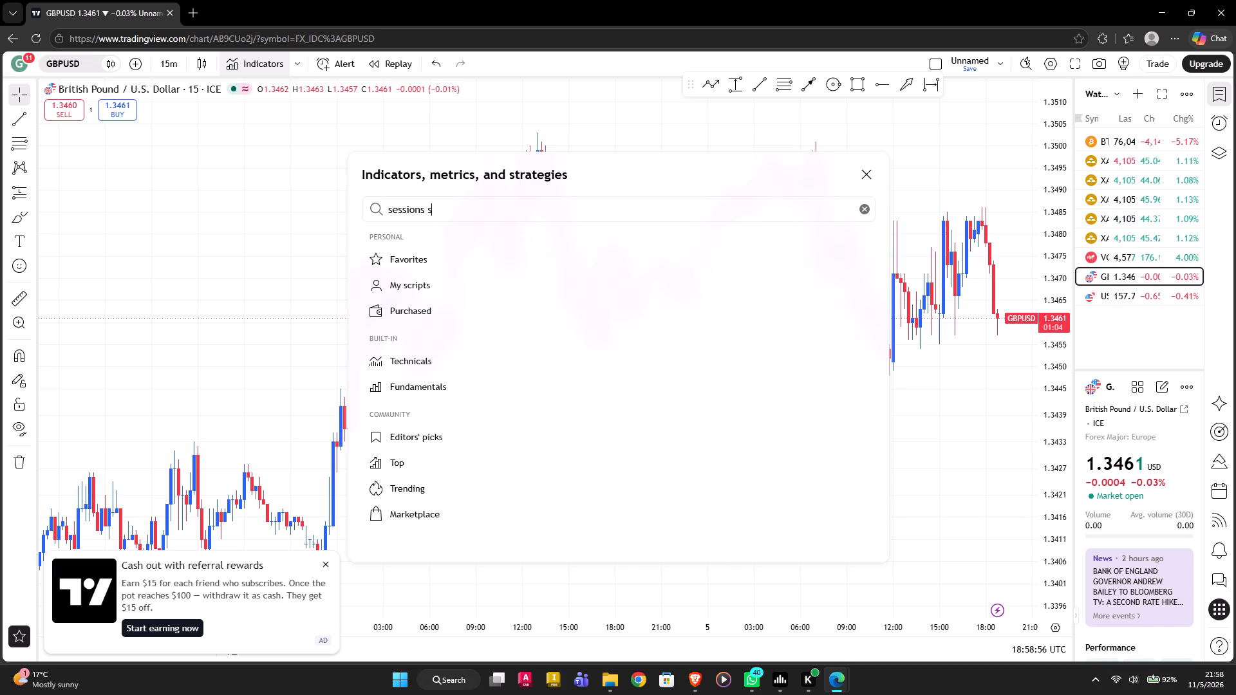
pyautogui.write('on')
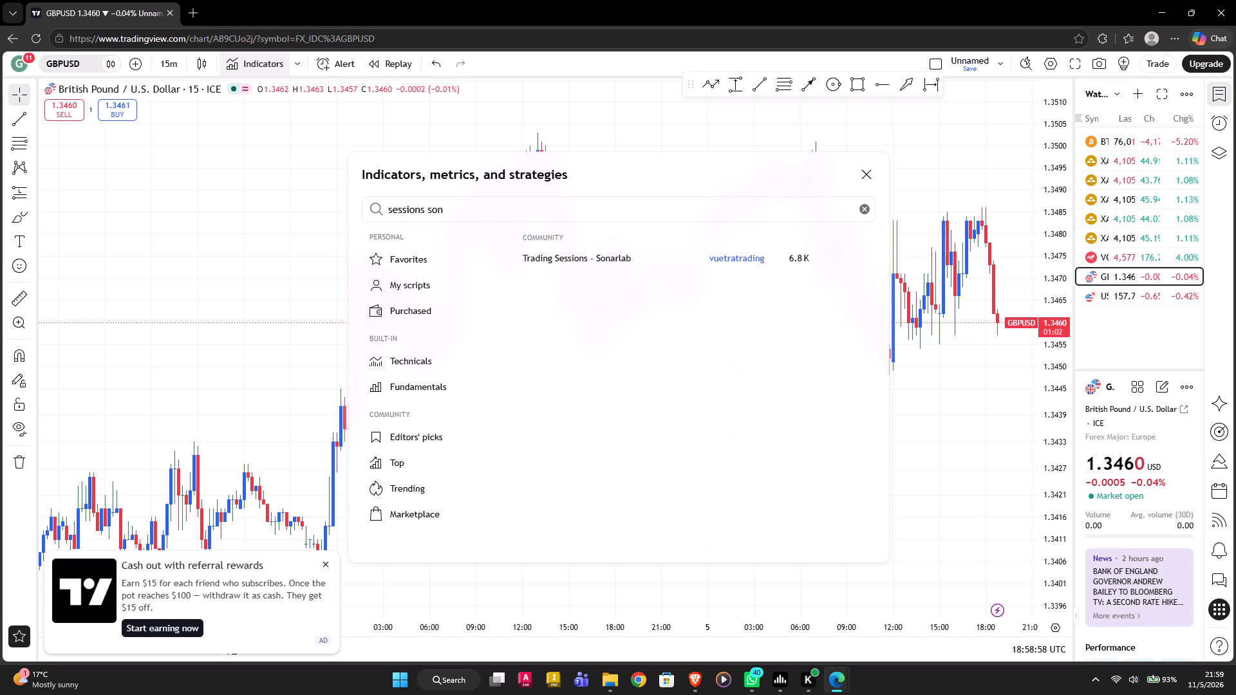
pyautogui.press('a')
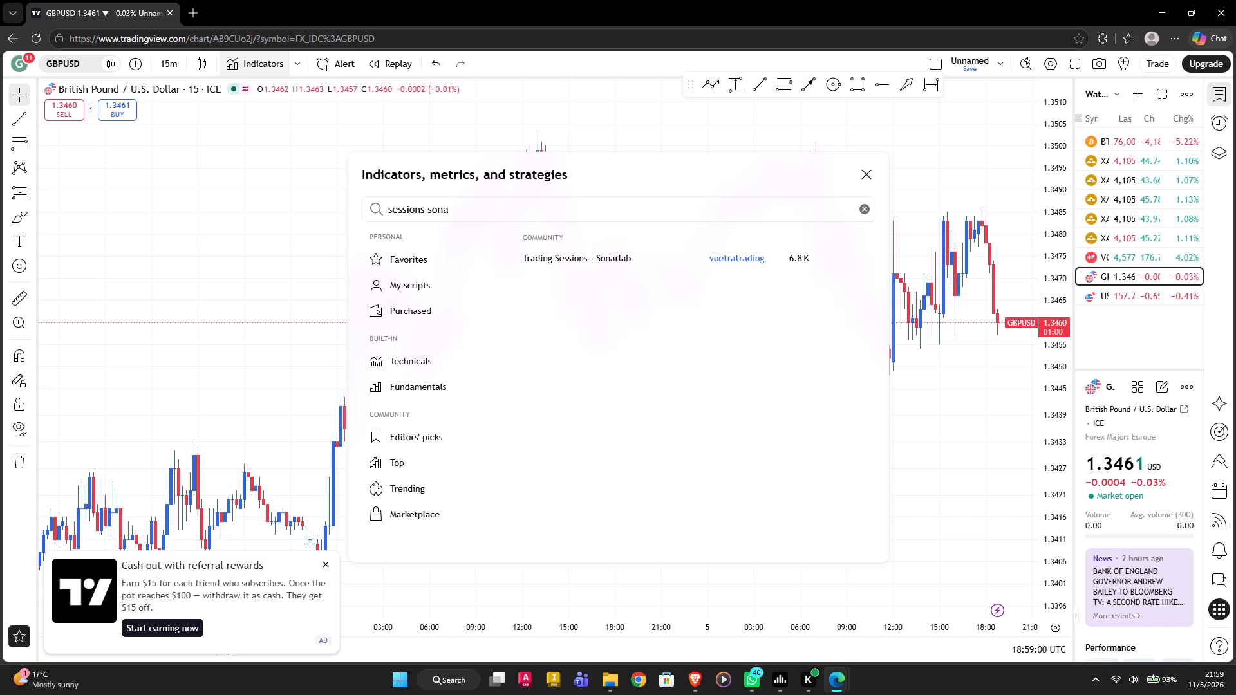
pyautogui.click(646, 261)
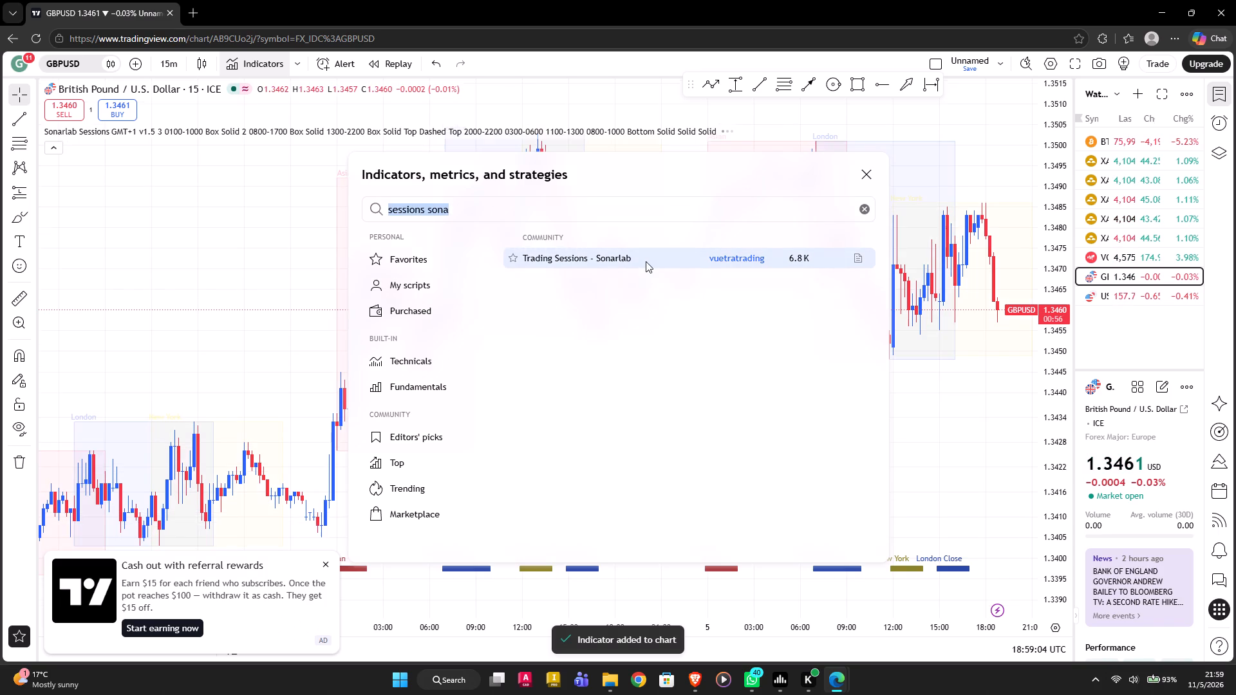
pyautogui.click(282, 246)
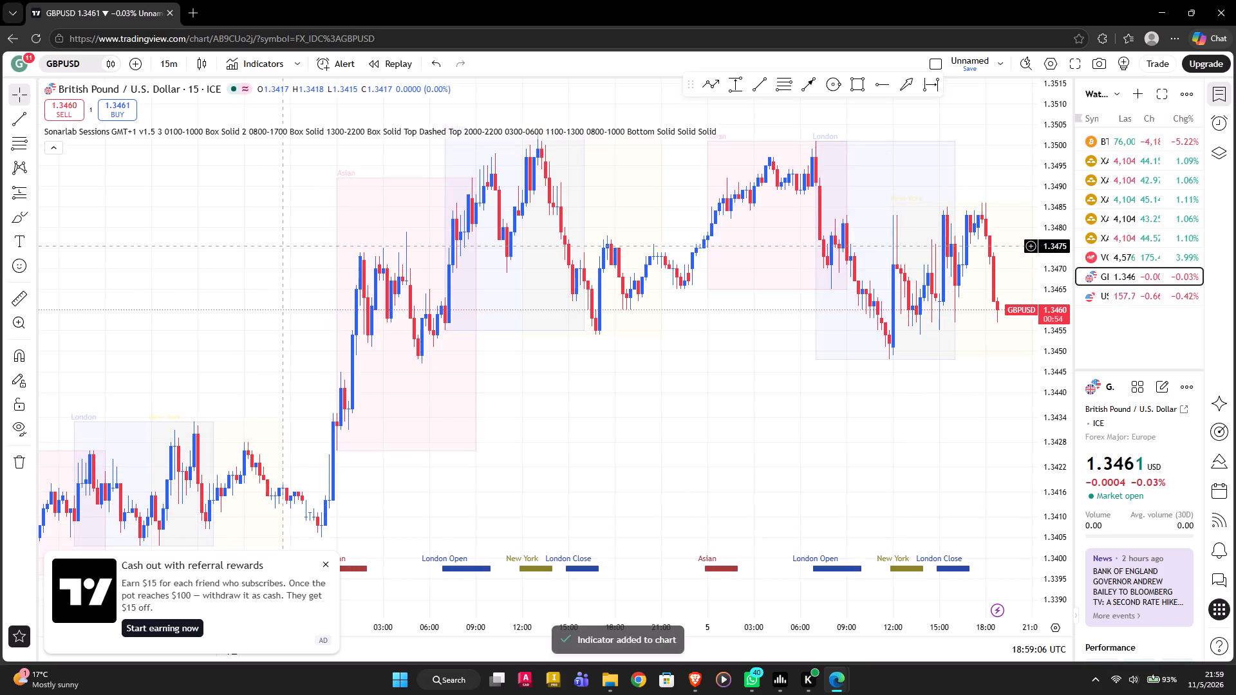
# Change the GBPUSD chart interval to 1 hour.
pyautogui.moveTo(510, 351); pyautogui.dragTo(520, 381)
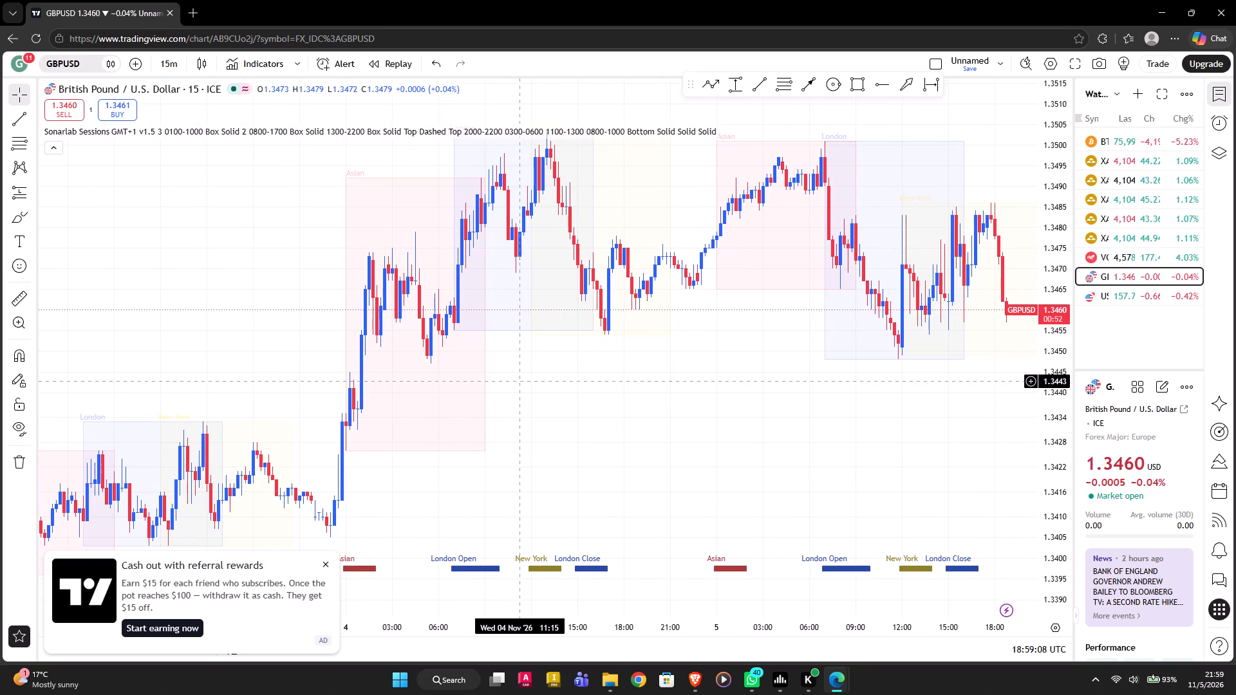
pyautogui.press('1')
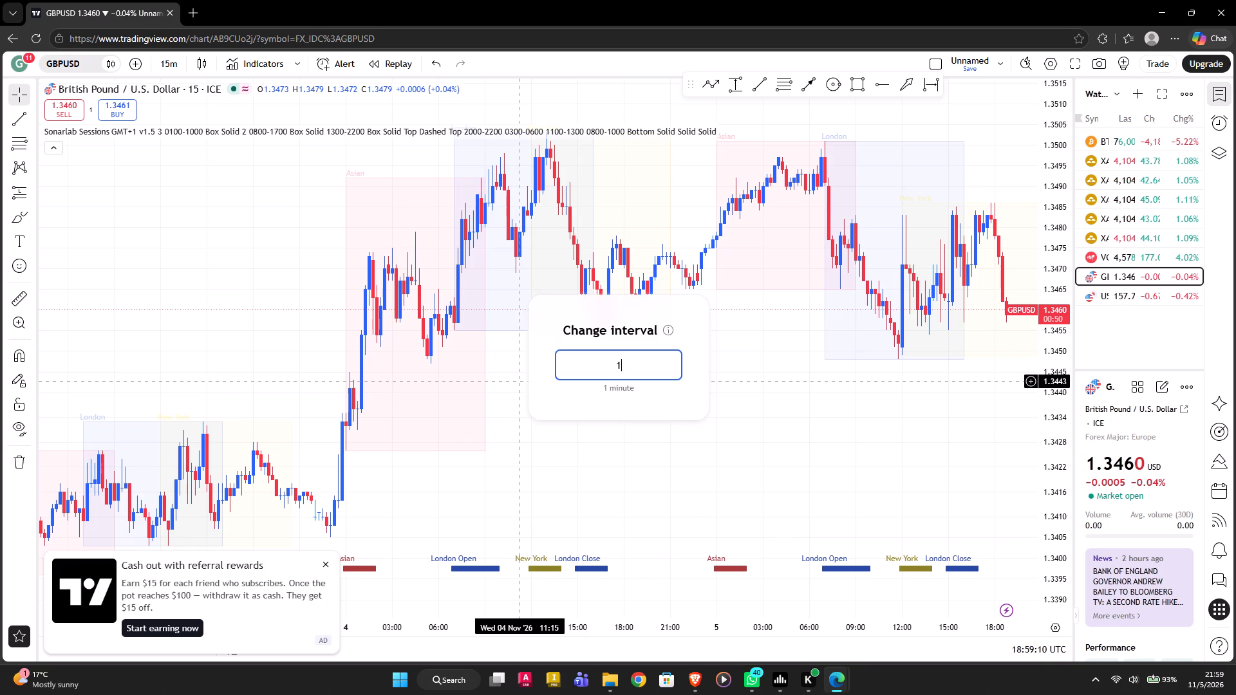
pyautogui.press('h')
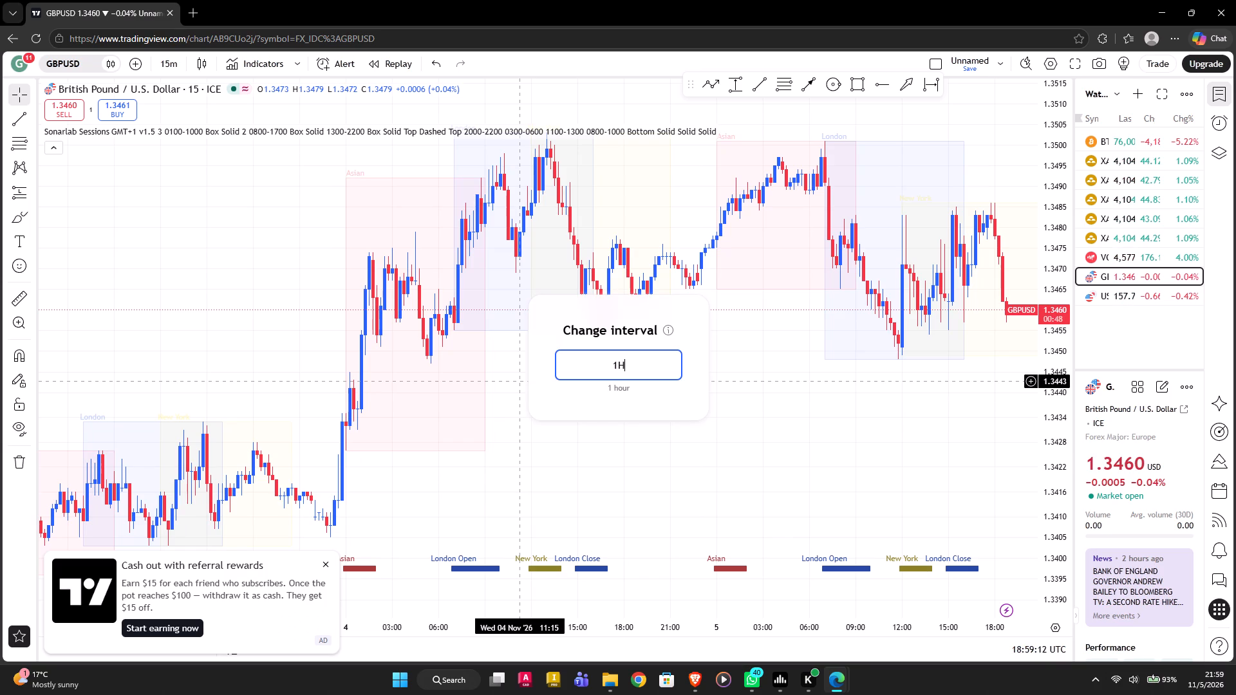
pyautogui.press('Return')
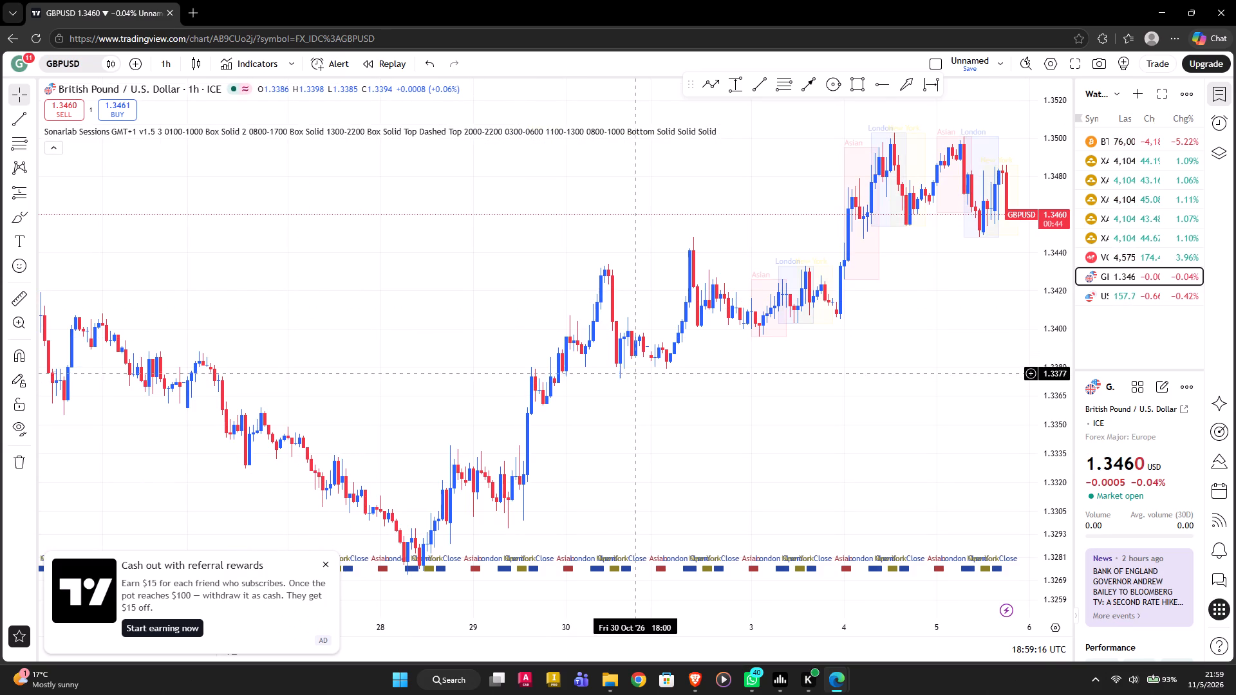
# Examine the GBPUSD hourly price action from late October to the latest candles, including the marked trading sessions.
pyautogui.moveTo(646, 385); pyautogui.dragTo(577, 355)
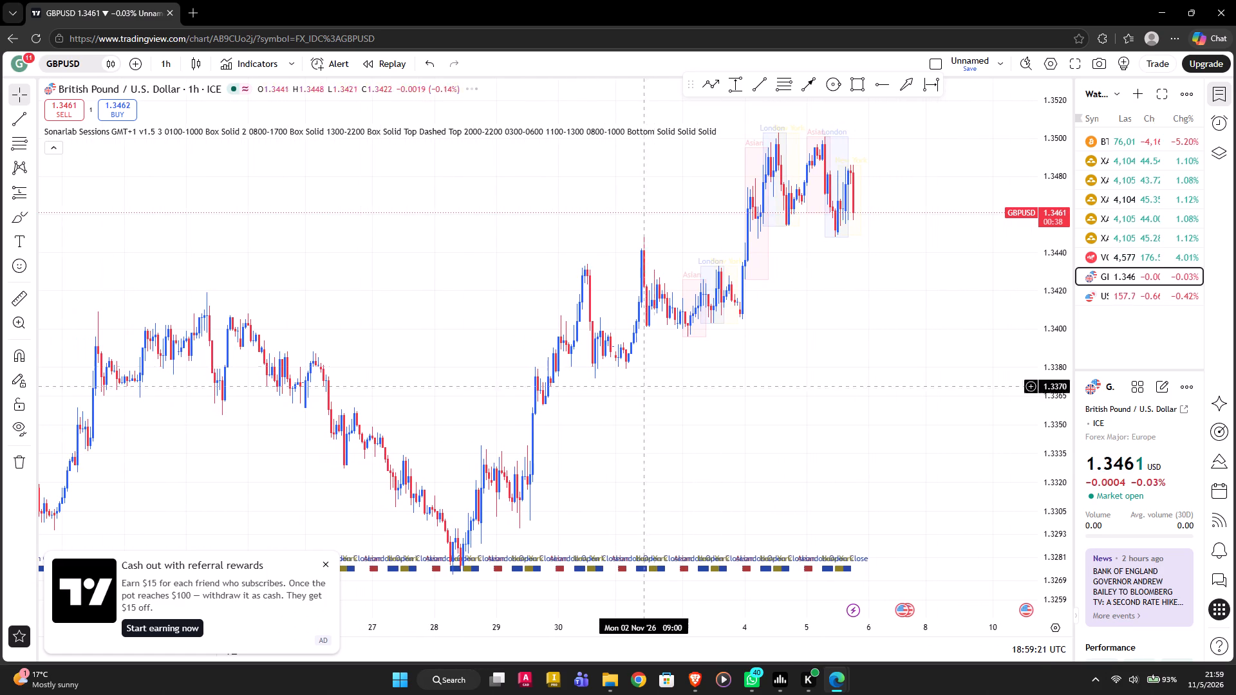
pyautogui.moveTo(638, 474); pyautogui.dragTo(639, 391)
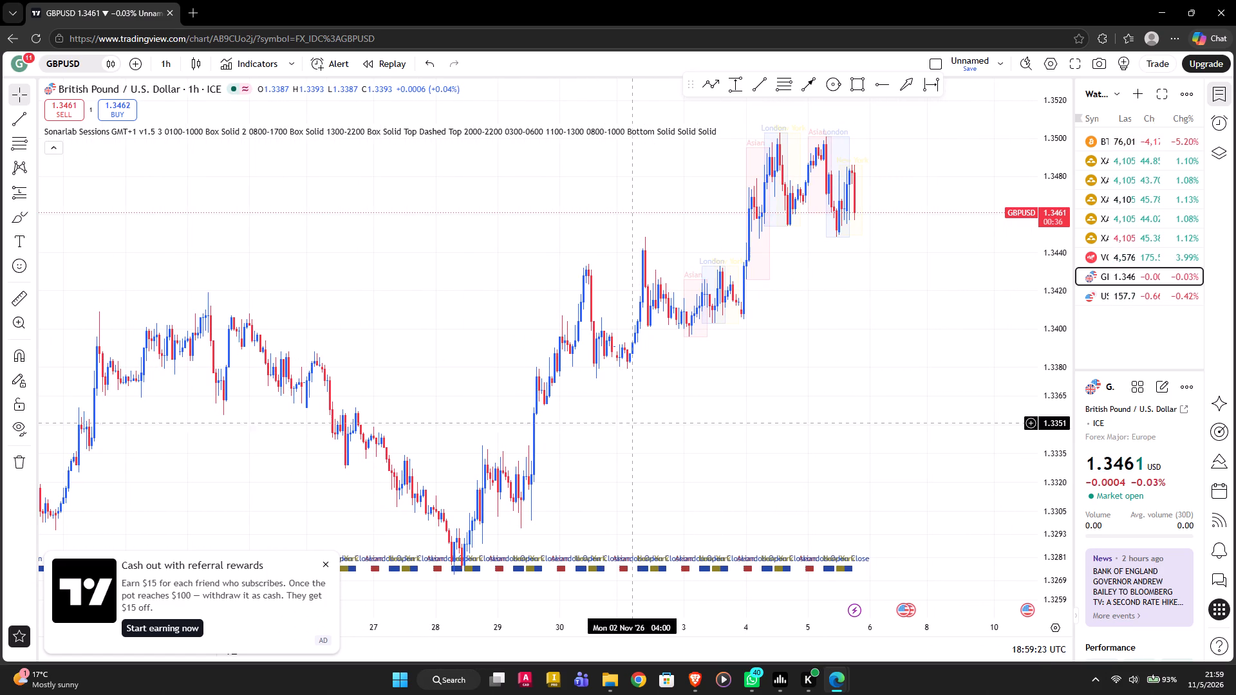
pyautogui.moveTo(602, 438); pyautogui.dragTo(530, 332)
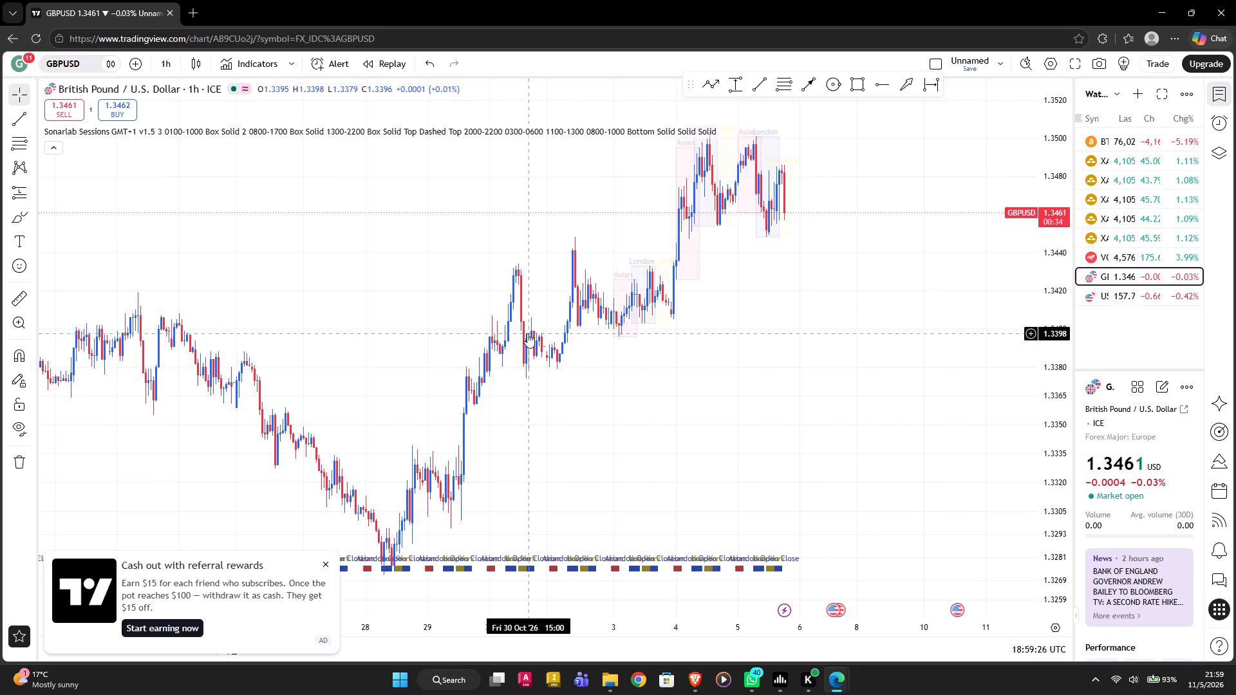
pyautogui.moveTo(330, 351); pyautogui.dragTo(329, 354)
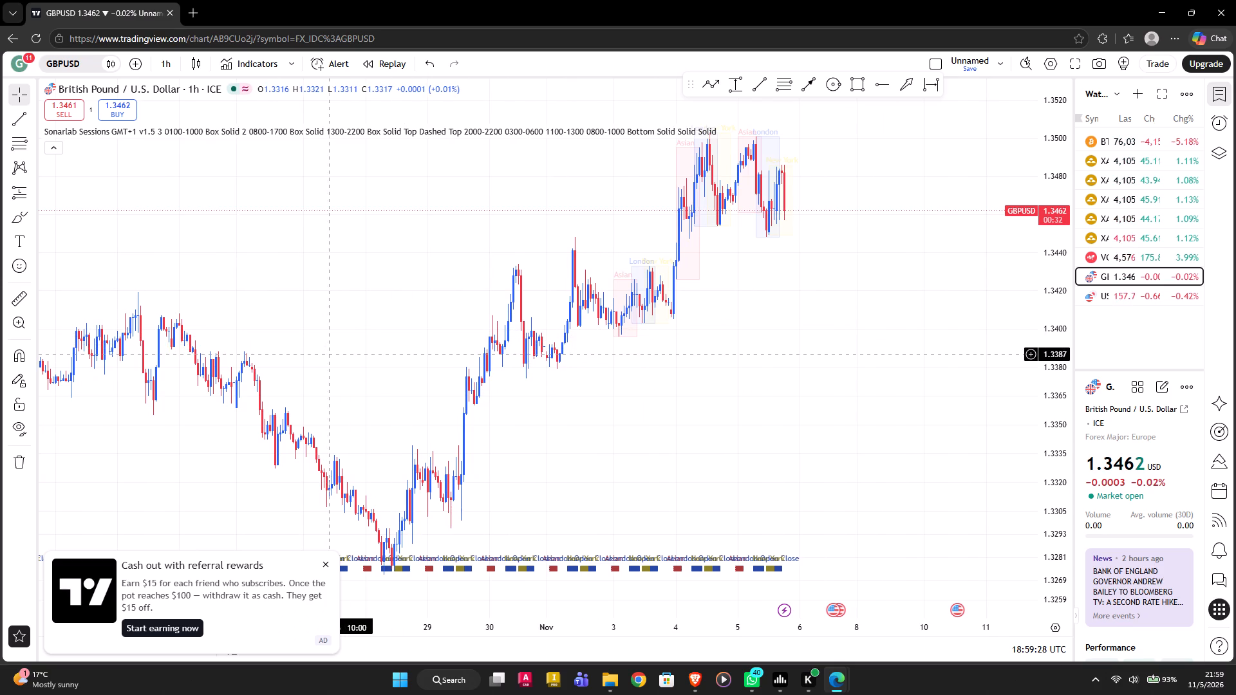
pyautogui.moveTo(329, 354); pyautogui.dragTo(395, 264)
pyautogui.scroll(-1, 329, 354)
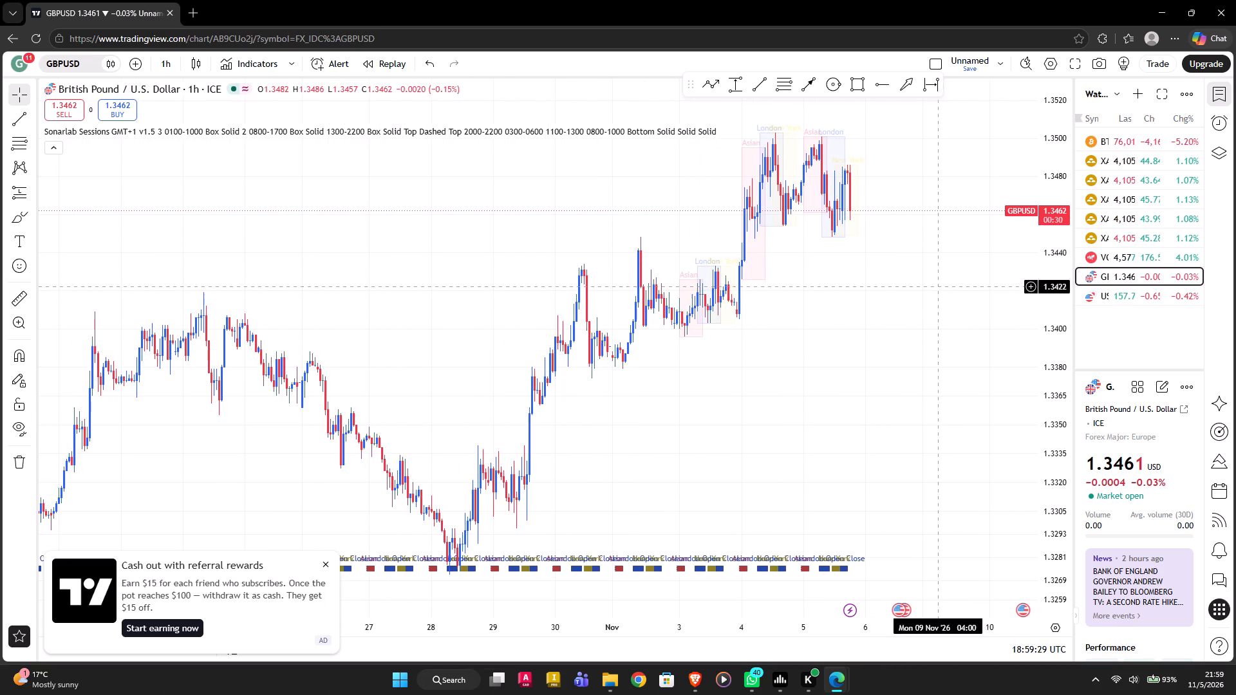
pyautogui.moveTo(1058, 228); pyautogui.dragTo(1053, 295)
pyautogui.scroll(1, 1056, 248)
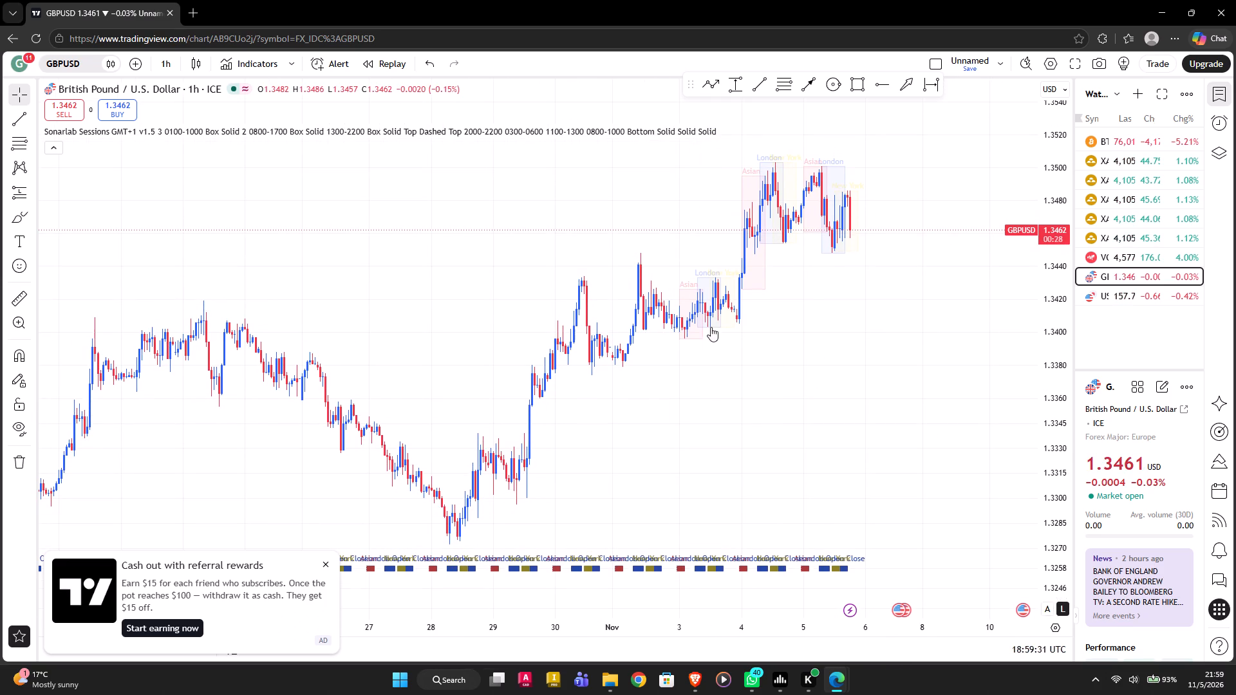
pyautogui.moveTo(517, 346); pyautogui.dragTo(493, 246)
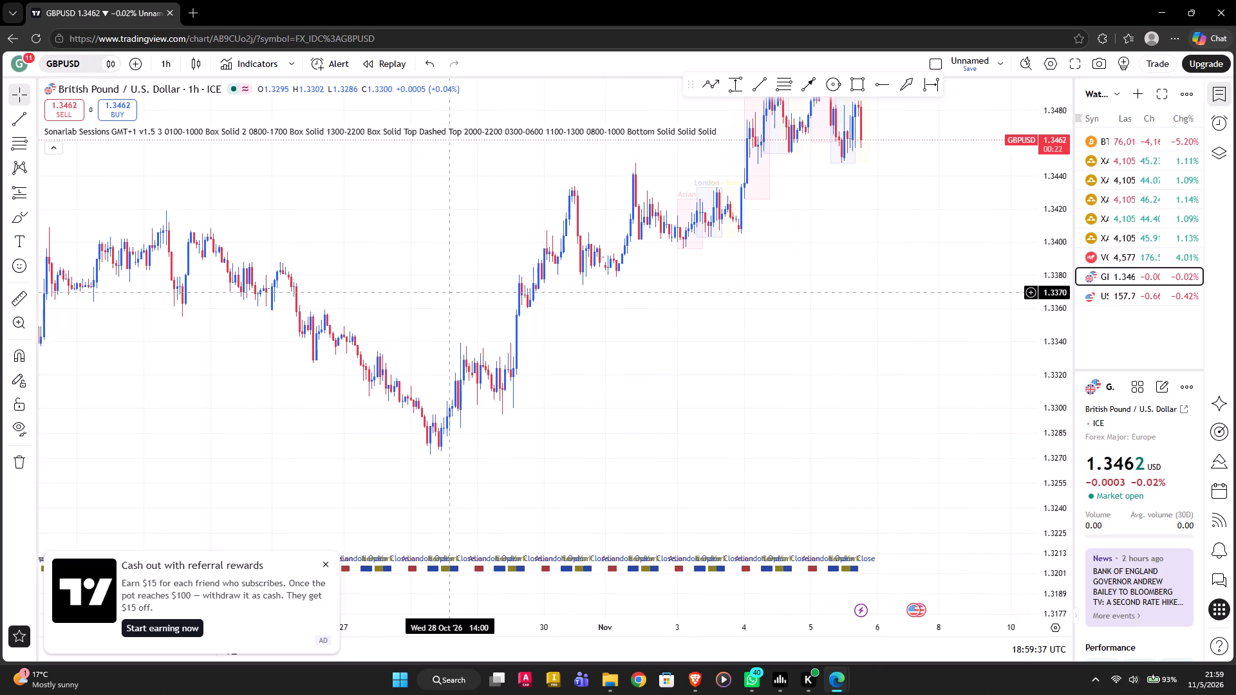
# Draw a descending trendline over the lower highs from the 22 October high near 1.3418 to about 1.3299 on 30 October.
pyautogui.hscroll(-1, 449, 292)
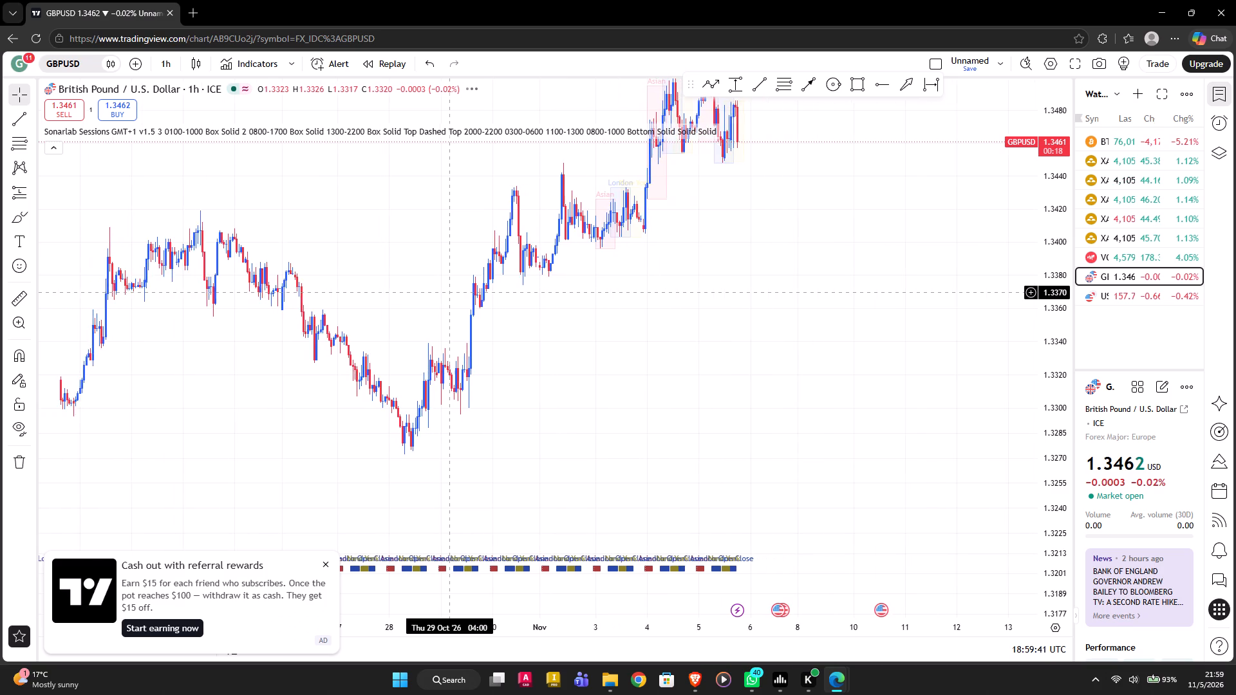
pyautogui.hscroll(-1, 449, 292)
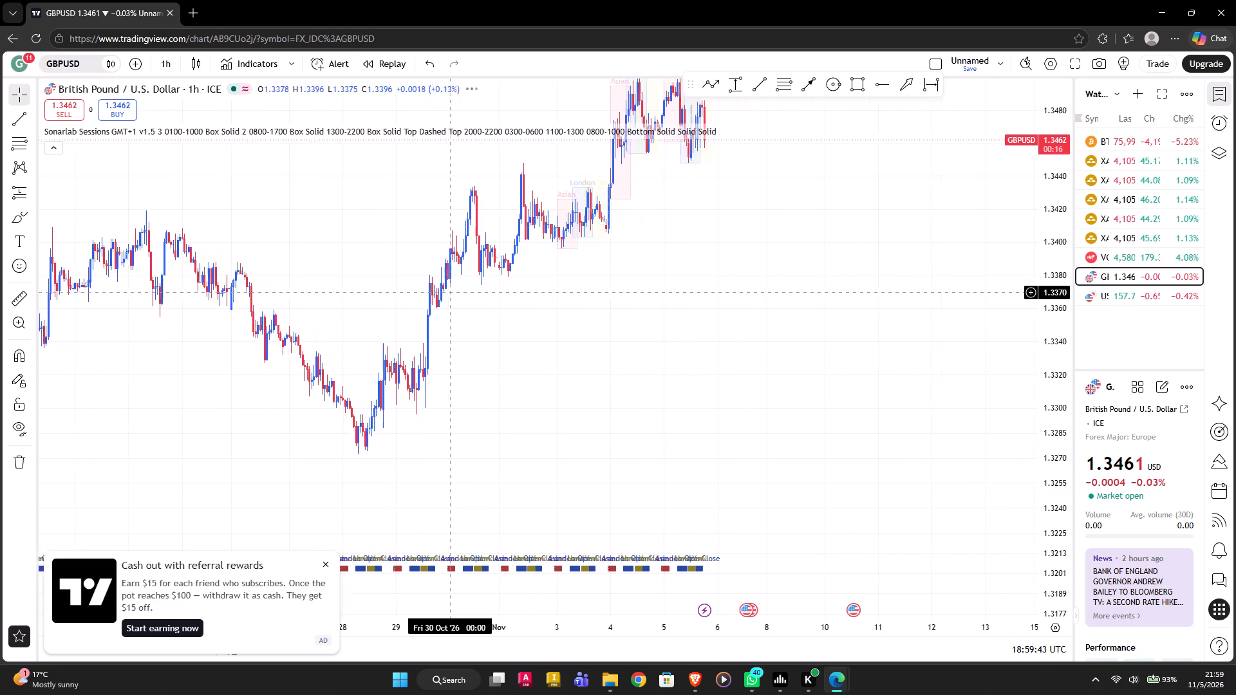
pyautogui.moveTo(464, 349); pyautogui.dragTo(538, 369)
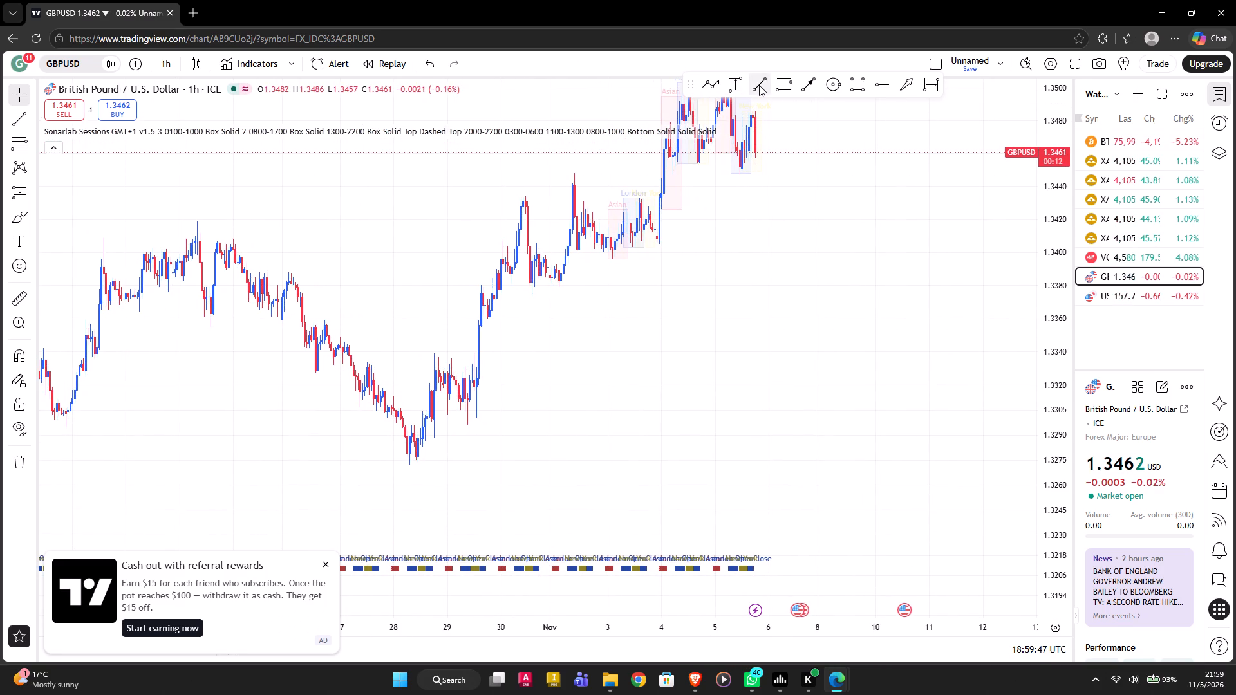
pyautogui.click(759, 84)
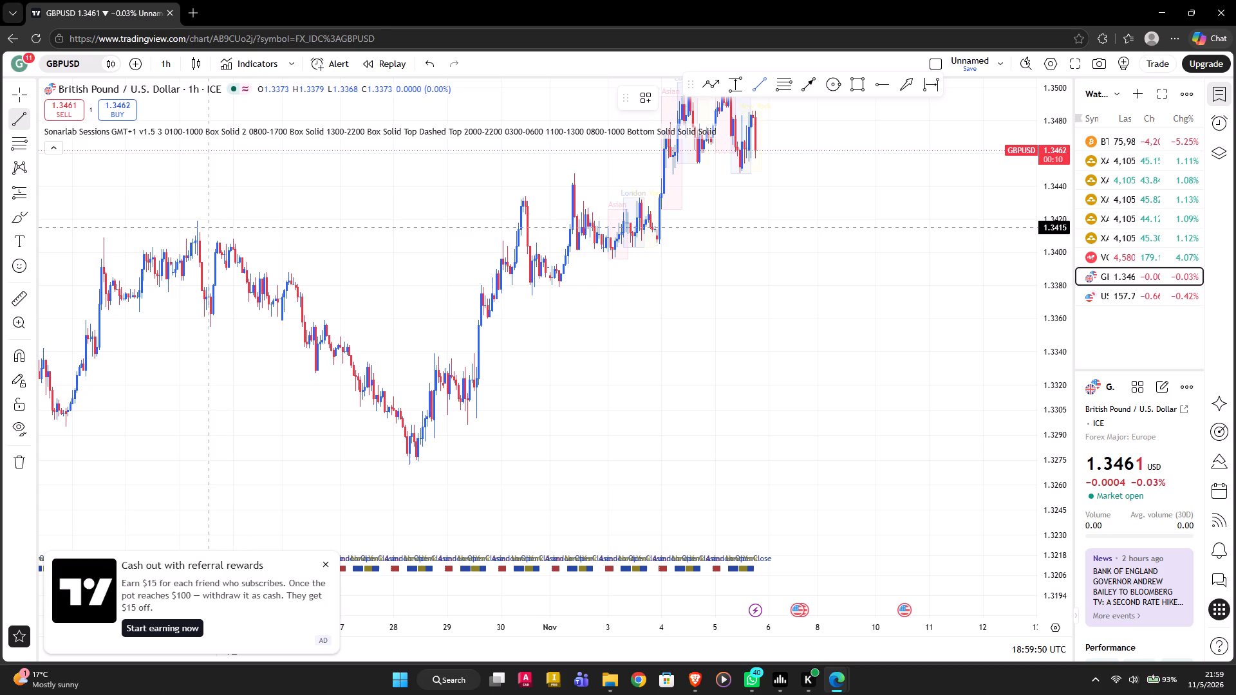
pyautogui.moveTo(190, 223); pyautogui.dragTo(374, 338)
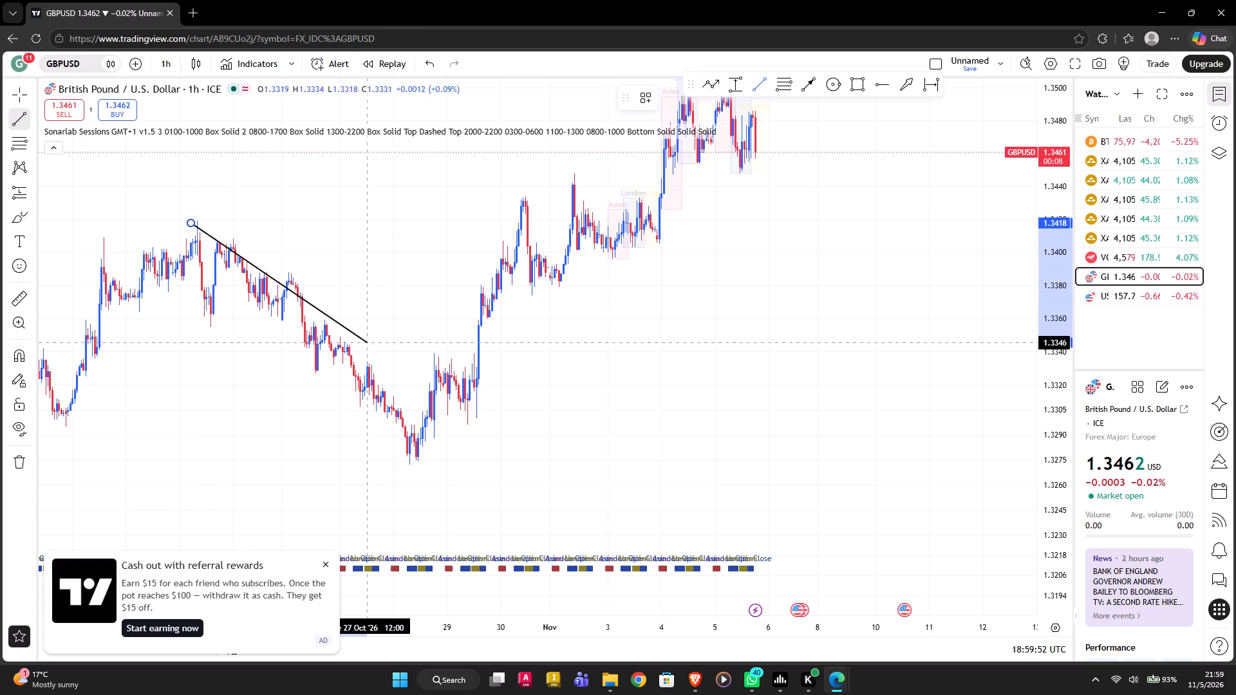
pyautogui.moveTo(374, 338); pyautogui.dragTo(449, 434)
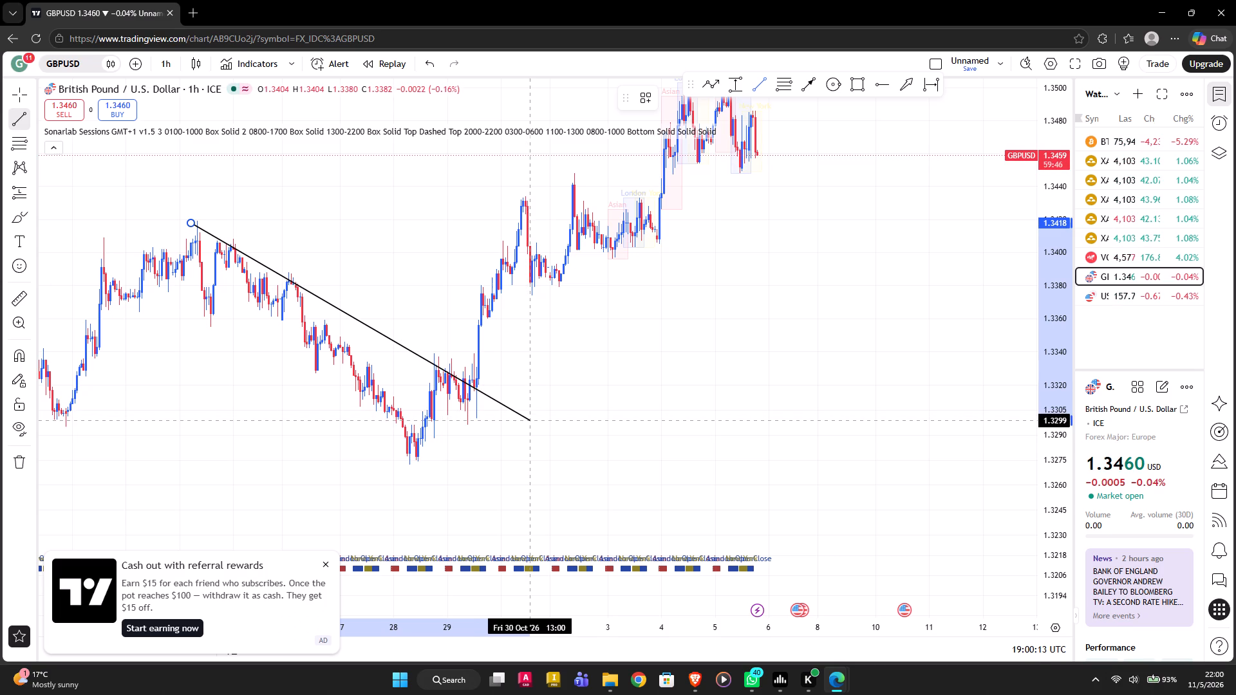
pyautogui.click(530, 420)
pyautogui.click(568, 435)
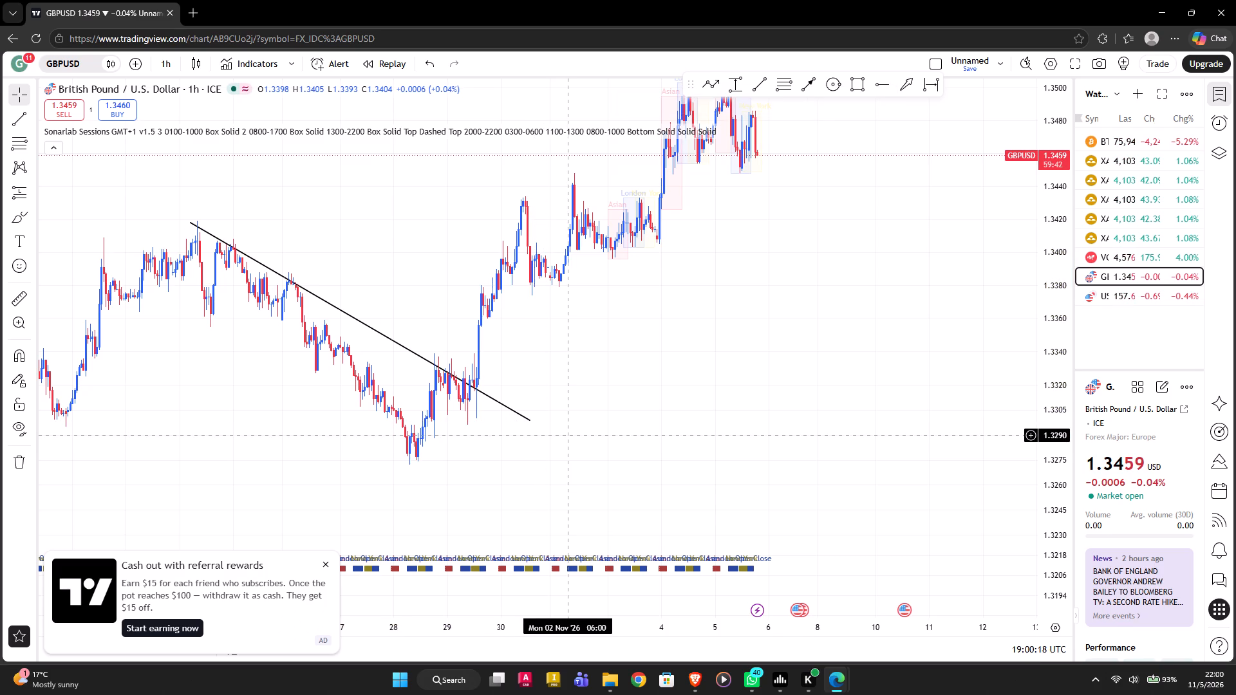
# Switch GBPUSD to the 15-minute interval and examine the price action around the descending trendline and its late-October crossing.
pyautogui.write('15')
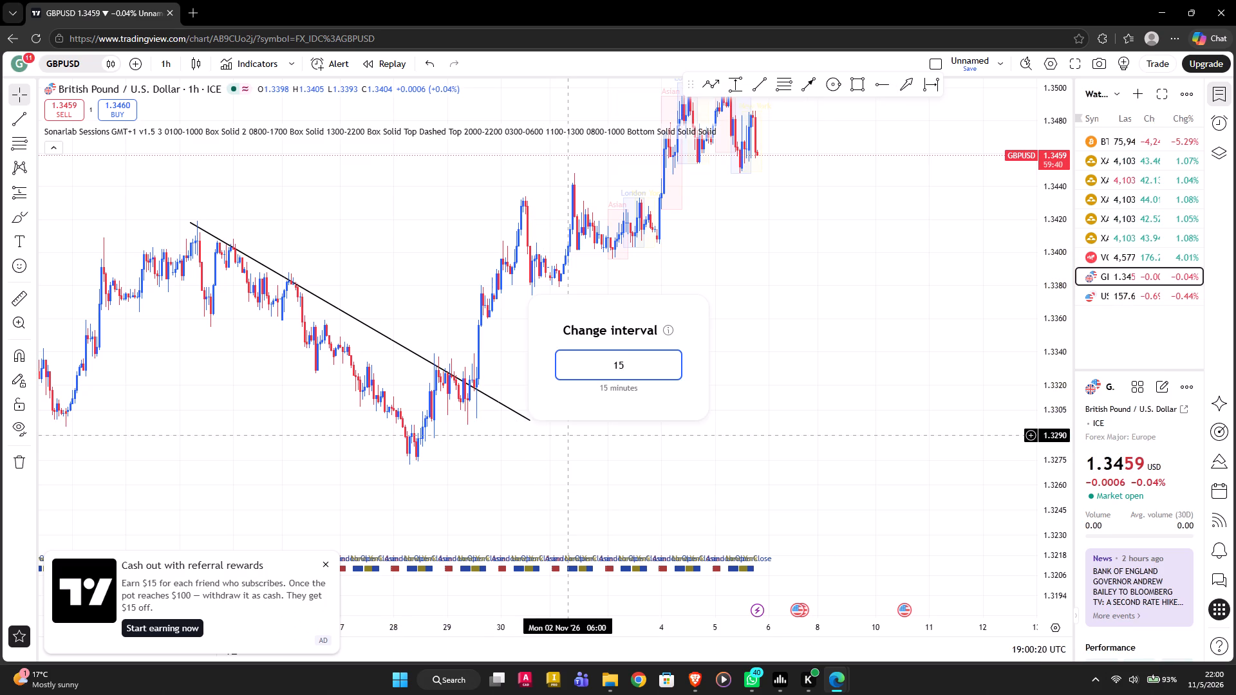
pyautogui.press('Return')
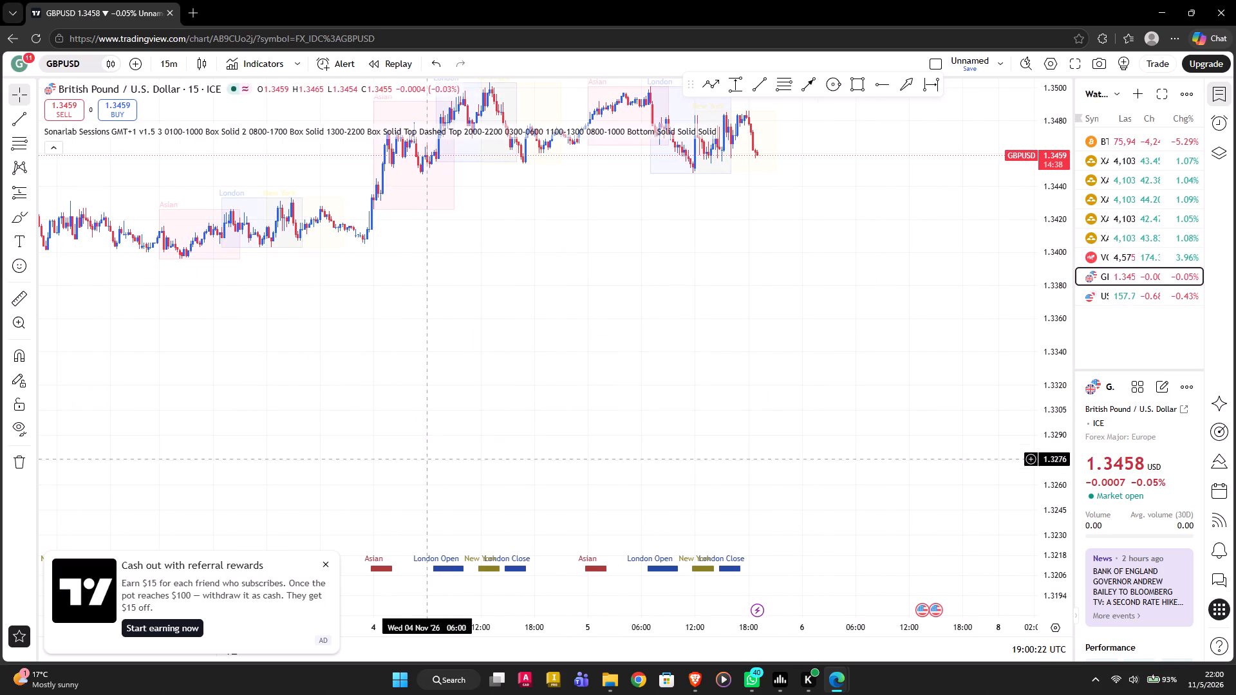
pyautogui.moveTo(397, 393); pyautogui.dragTo(658, 514)
pyautogui.moveTo(548, 471); pyautogui.dragTo(744, 532)
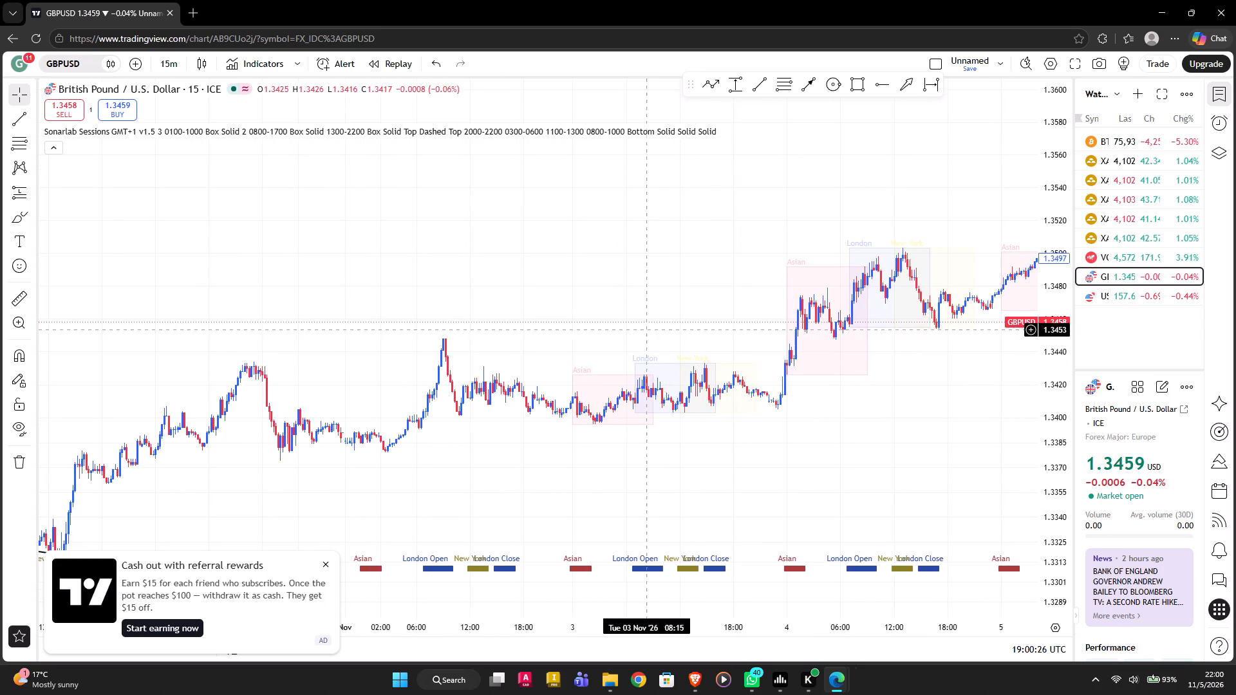
pyautogui.moveTo(449, 315); pyautogui.dragTo(957, 297)
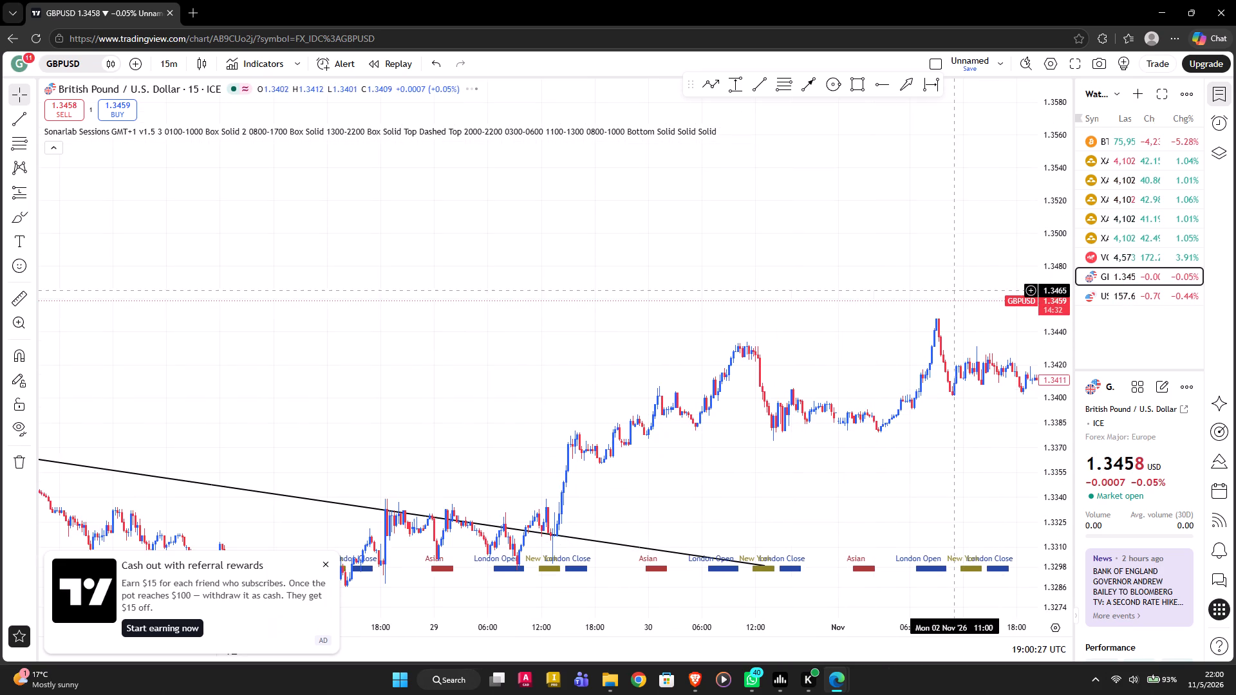
pyautogui.moveTo(382, 295); pyautogui.dragTo(671, 191)
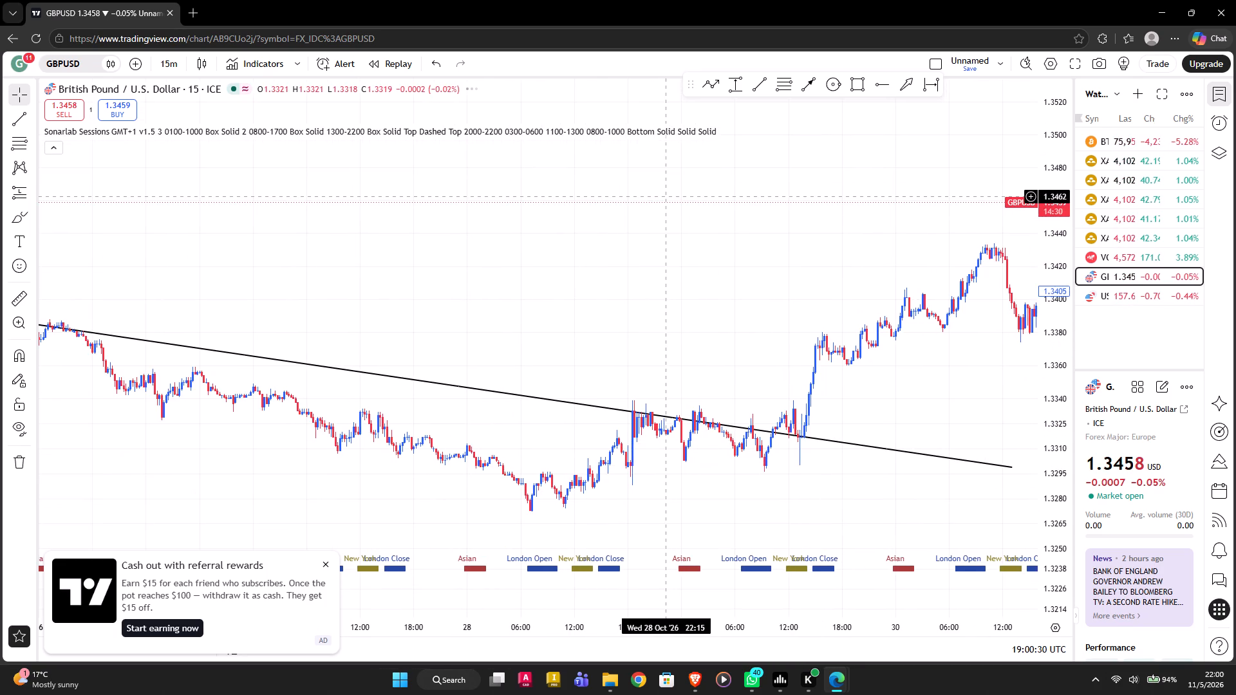
pyautogui.moveTo(646, 270); pyautogui.dragTo(414, 203)
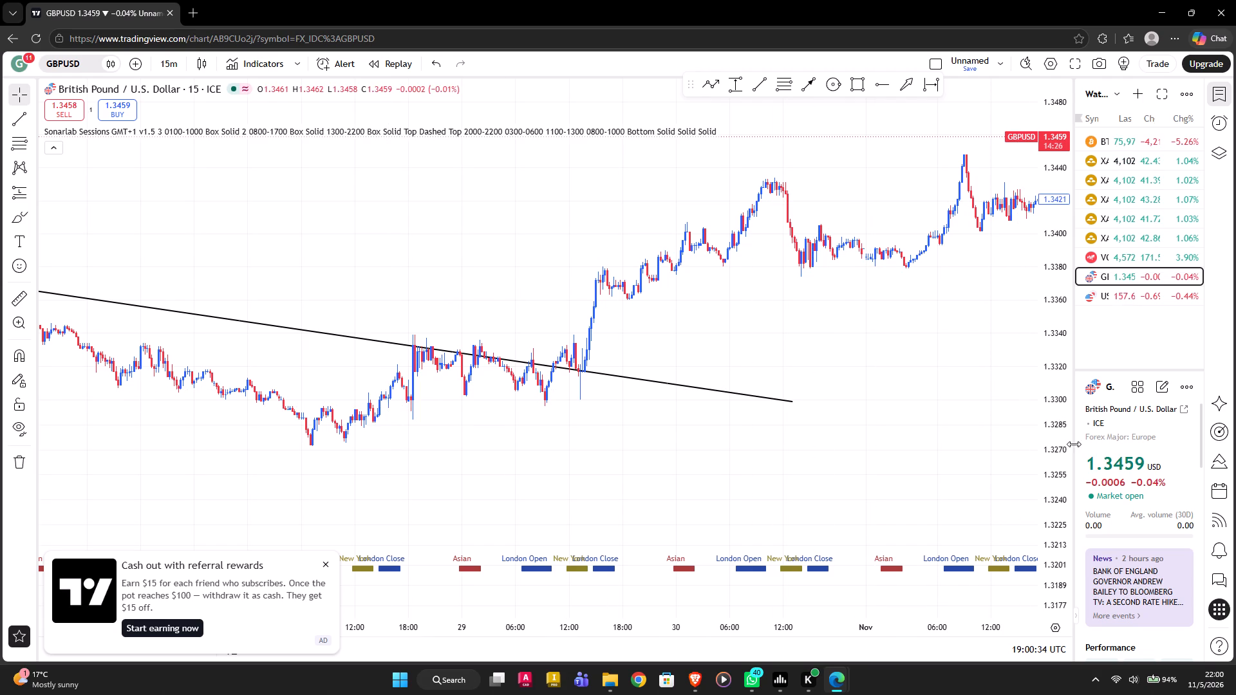
pyautogui.moveTo(1062, 443); pyautogui.dragTo(1067, 353)
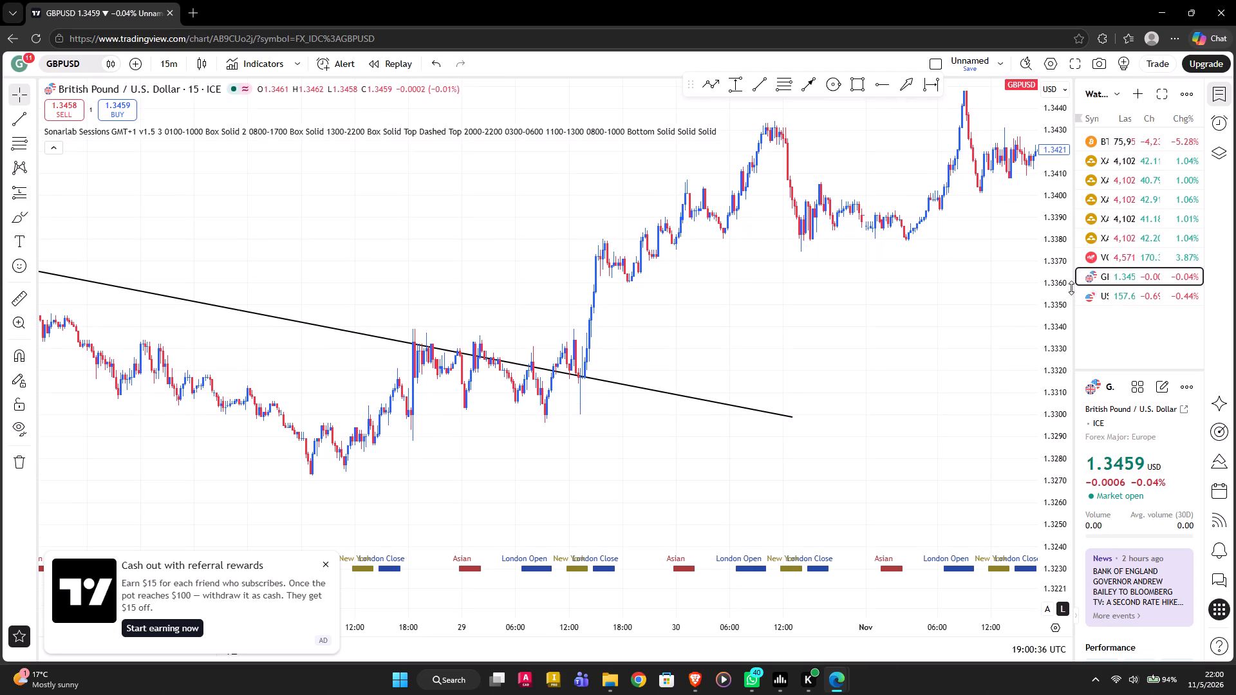
pyautogui.moveTo(820, 349); pyautogui.dragTo(768, 414)
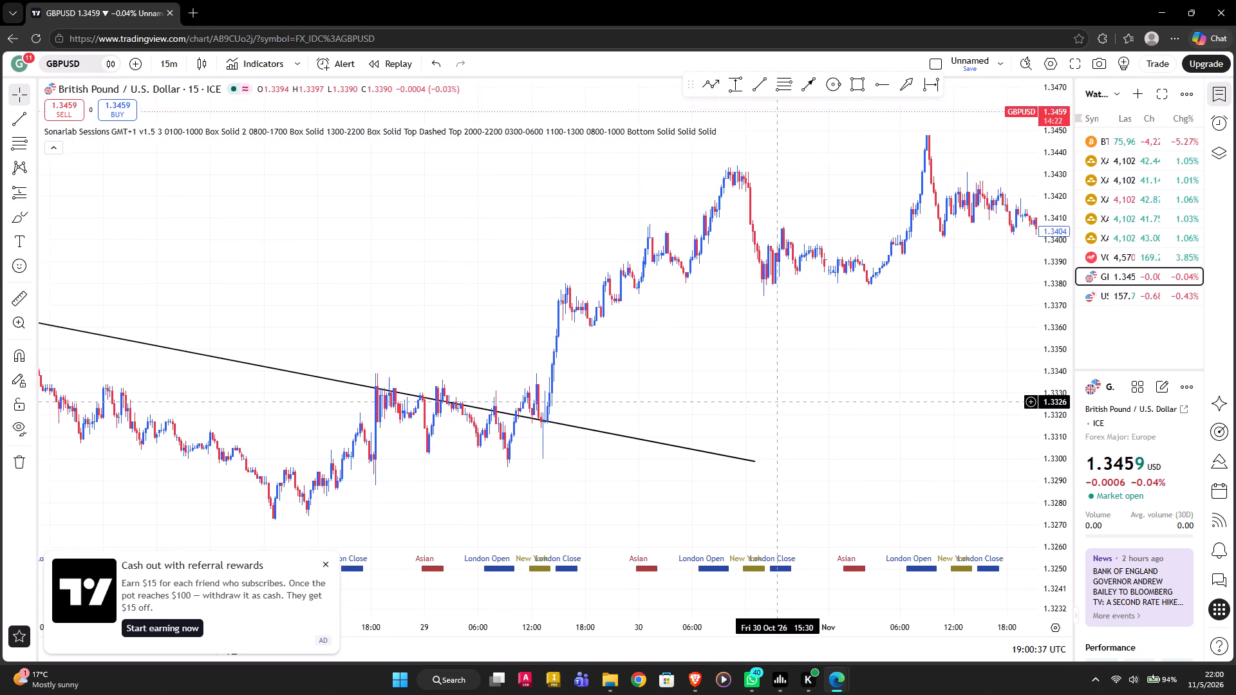
pyautogui.moveTo(768, 414); pyautogui.dragTo(767, 415)
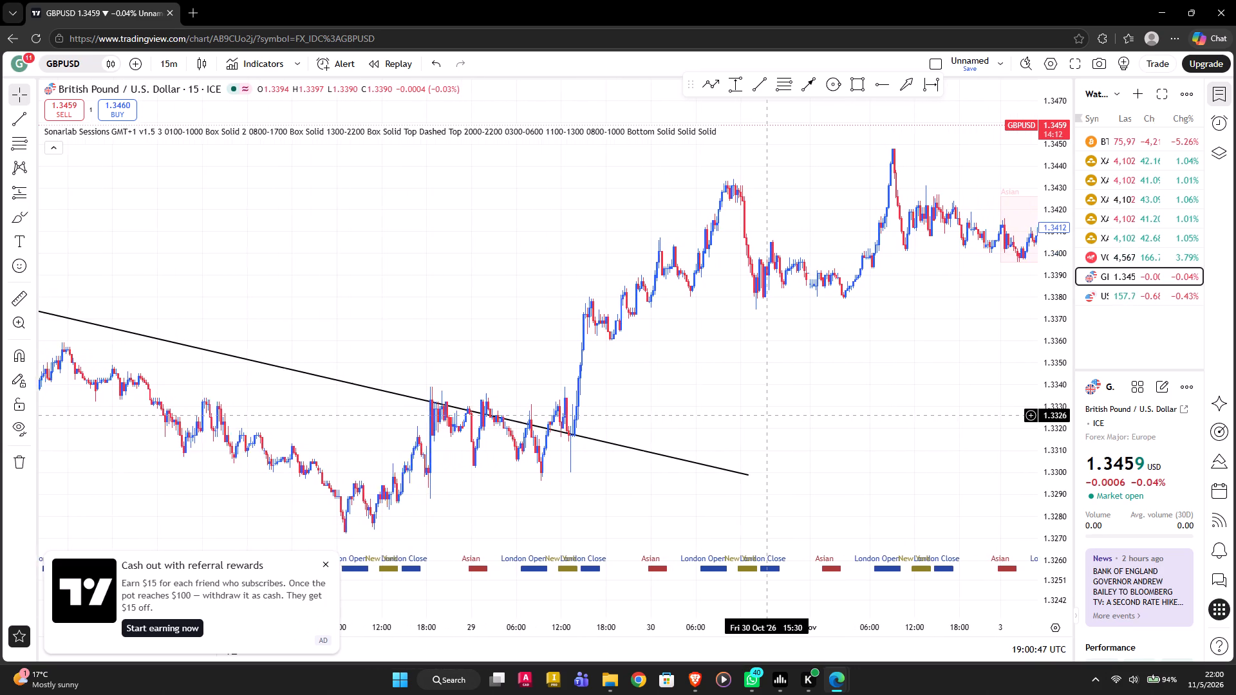
# Change the GBPUSD chart interval to 1 hour.
pyautogui.press('1')
pyautogui.press('h')
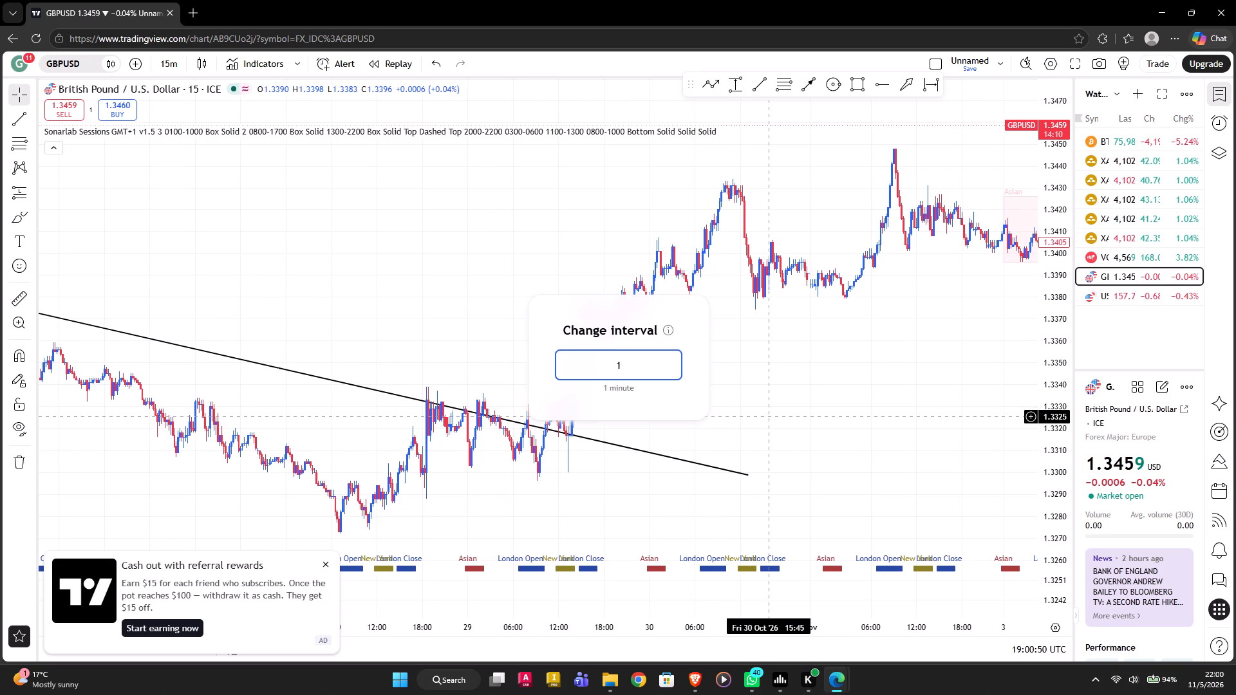
pyautogui.press('Return')
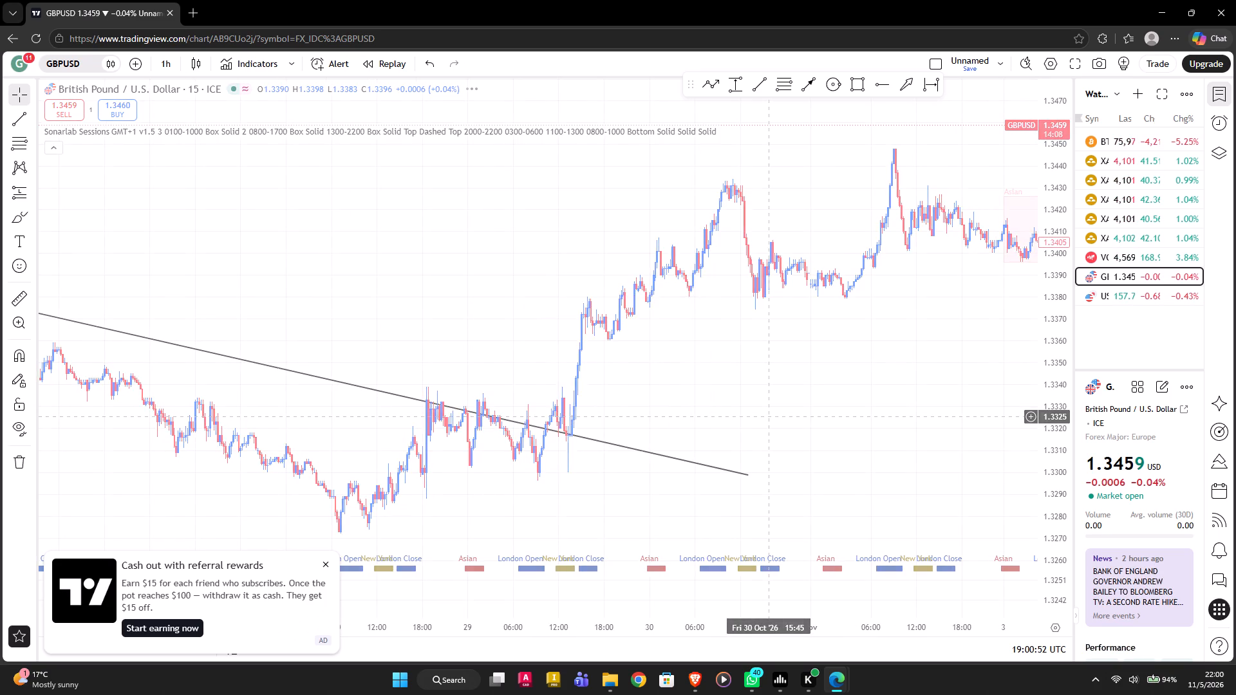
# Draw a rising trendline over the highs from about 1.3431 on 30 October to about 1.3511 on 5 November.
pyautogui.click(669, 344)
pyautogui.rightClick(669, 344)
pyautogui.click(701, 335)
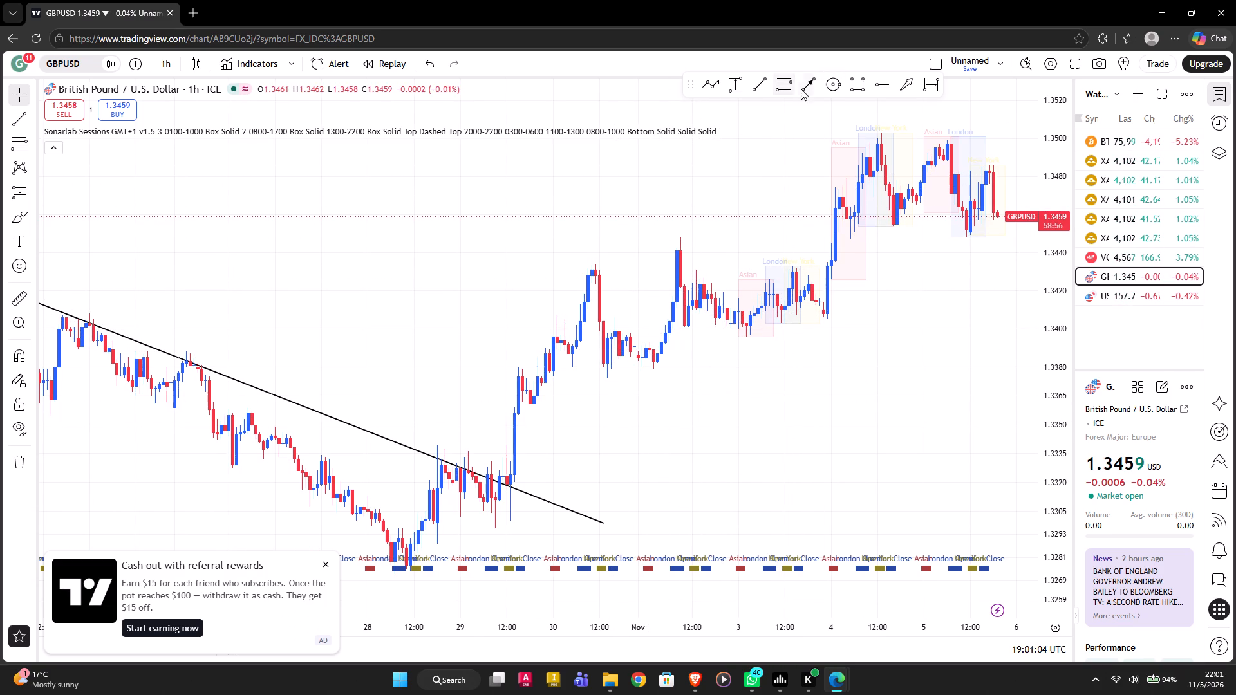
pyautogui.click(758, 90)
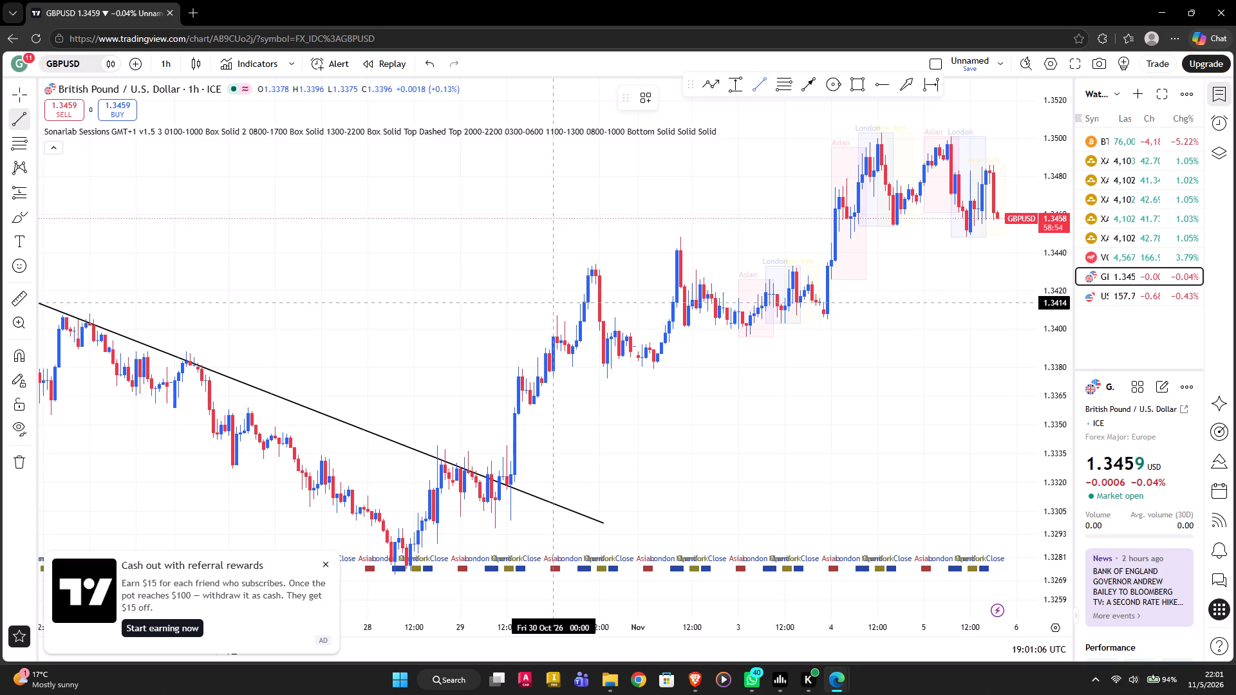
pyautogui.click(590, 269)
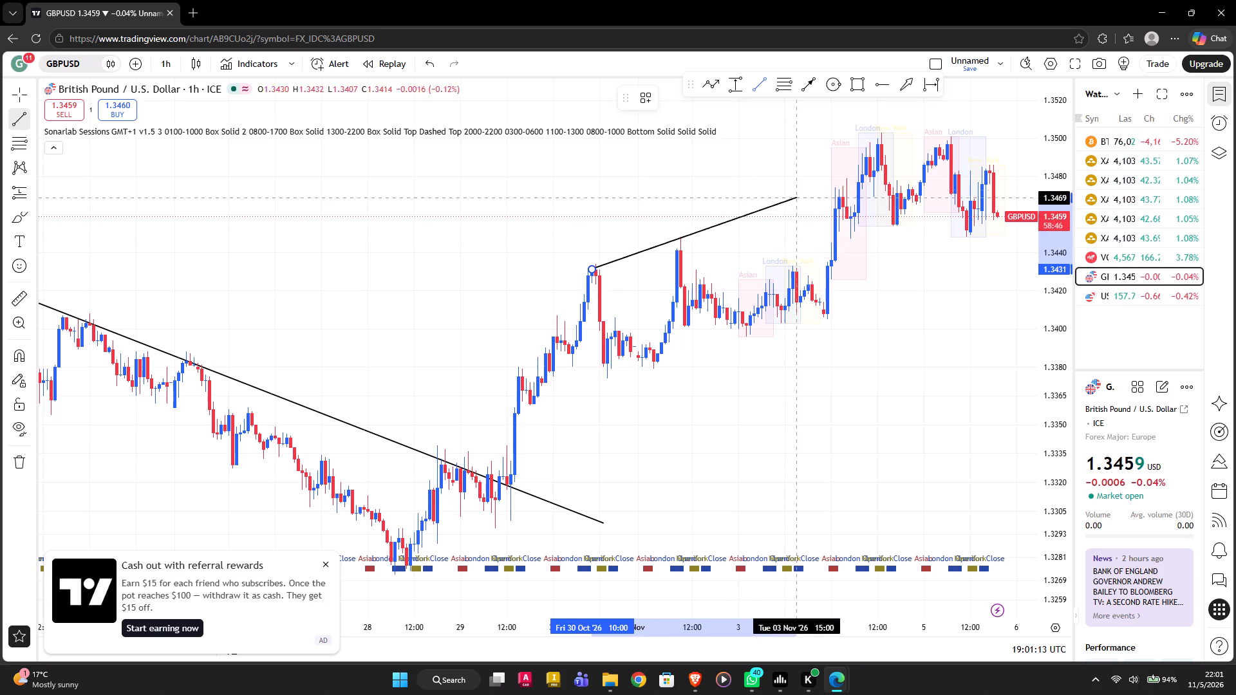
pyautogui.click(937, 118)
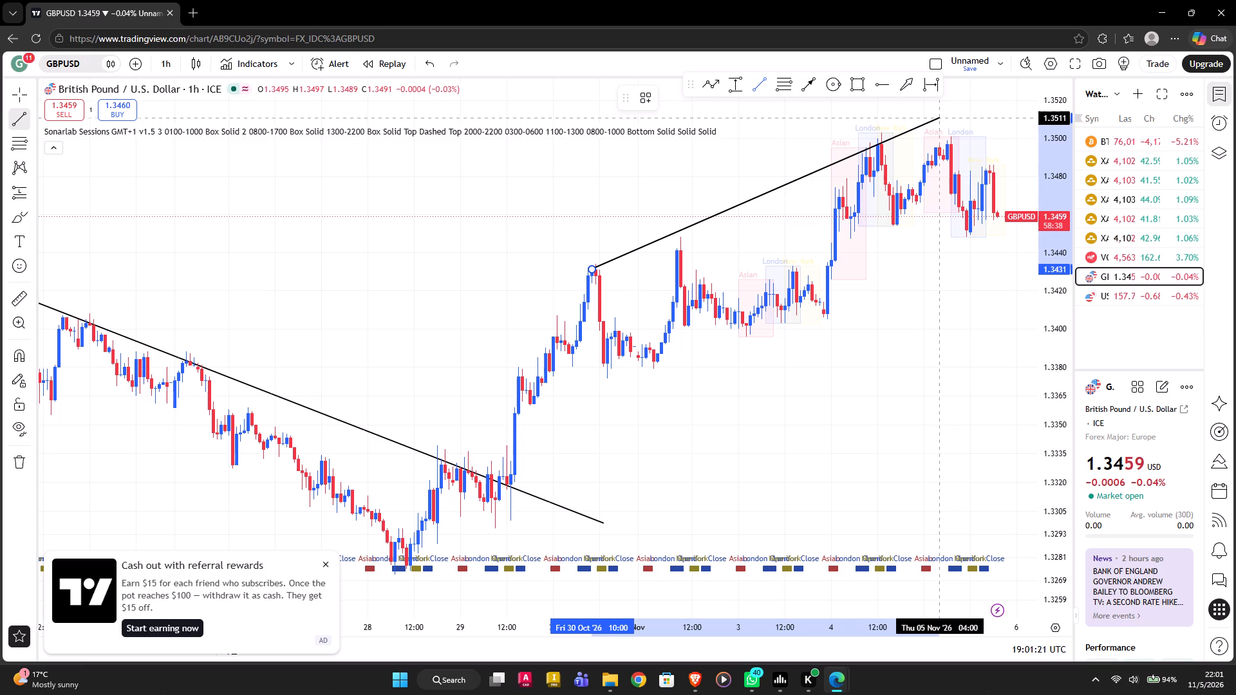
pyautogui.click(959, 116)
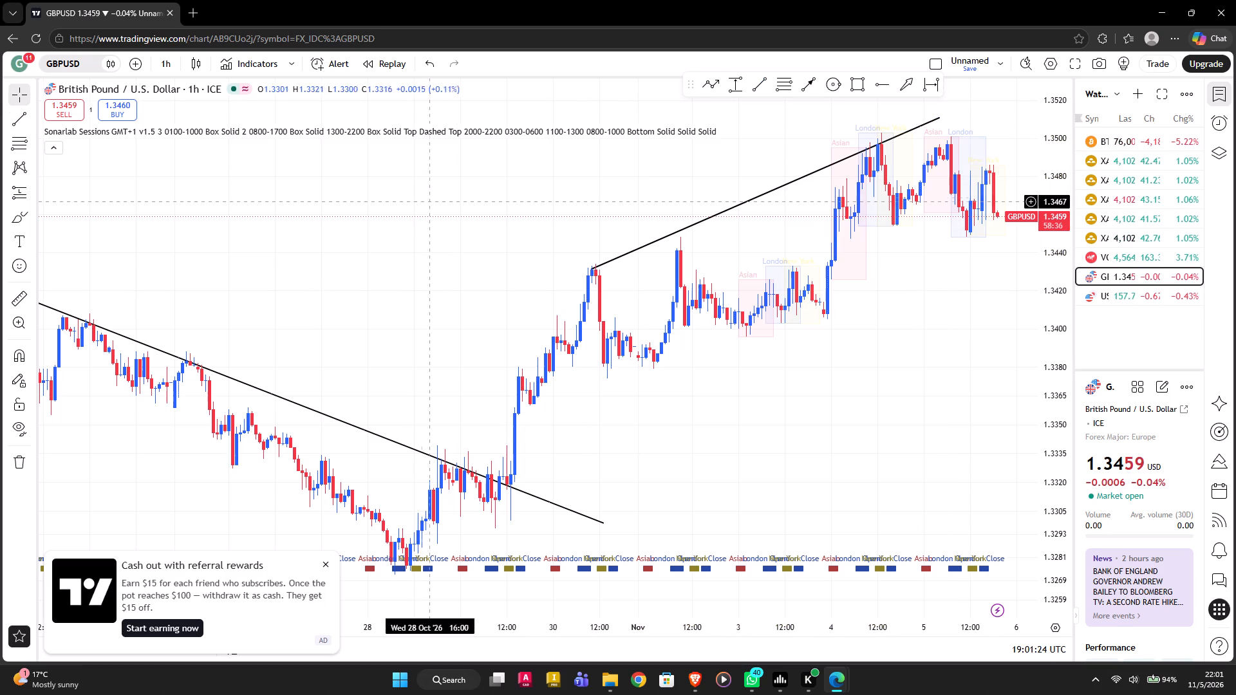
# Draw a rising support trendline under the lows from about 1.3277 on 28 October to about 1.3487 on 6 November.
pyautogui.moveTo(395, 201); pyautogui.dragTo(658, 424)
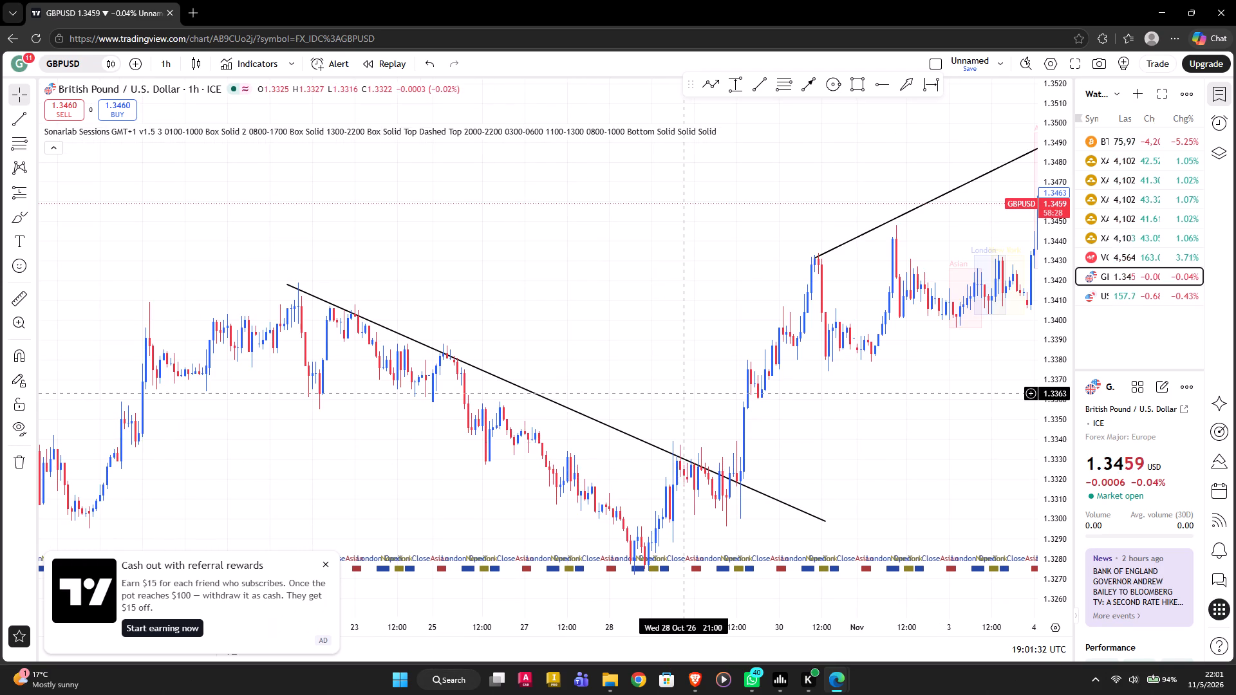
pyautogui.hscroll(-1, 684, 393)
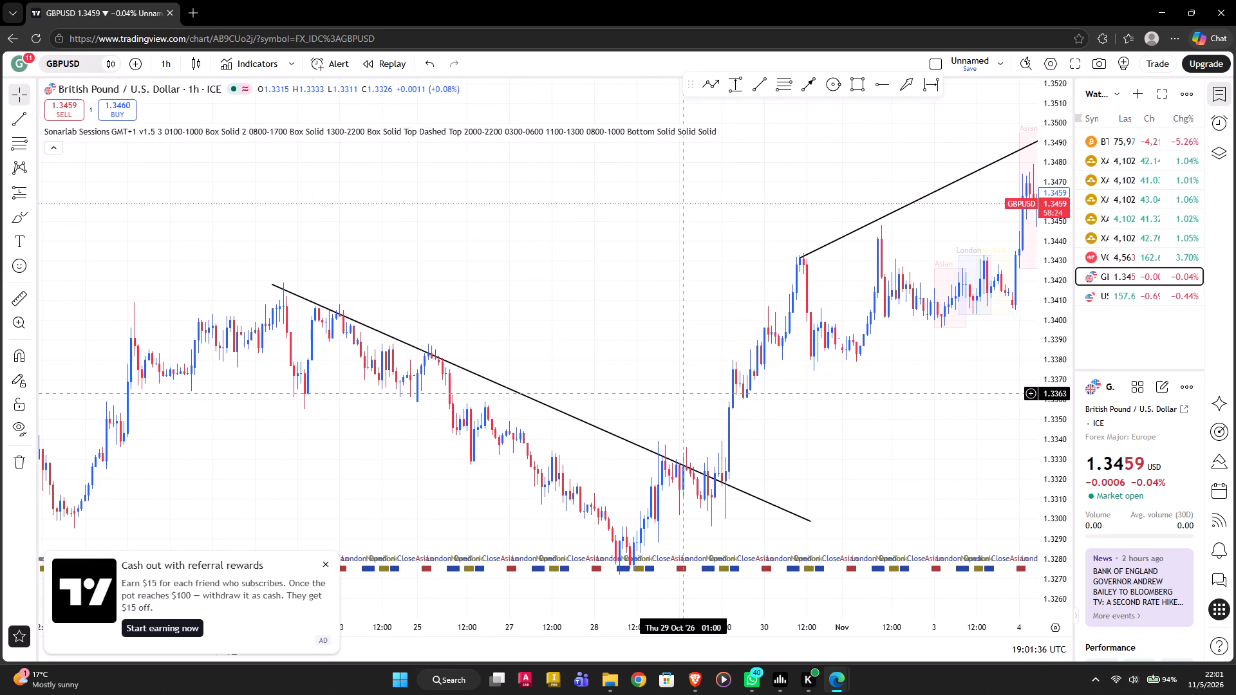
pyautogui.hscroll(-1, 684, 393)
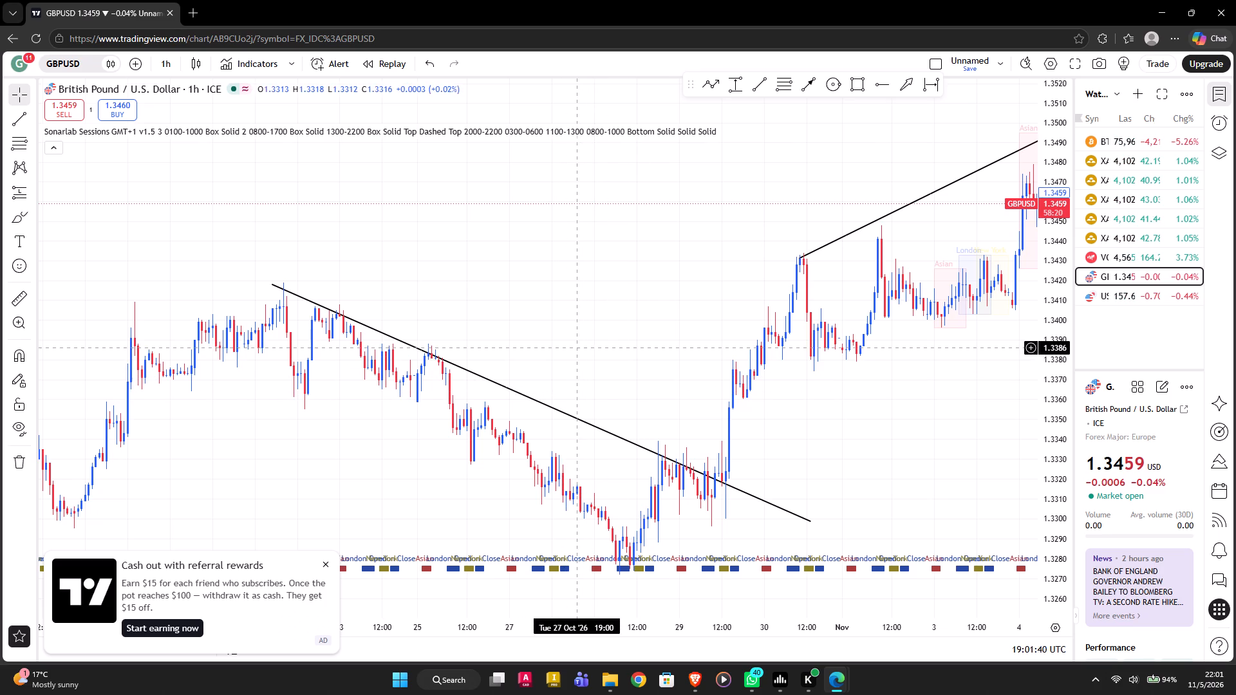
pyautogui.moveTo(577, 347); pyautogui.dragTo(554, 270)
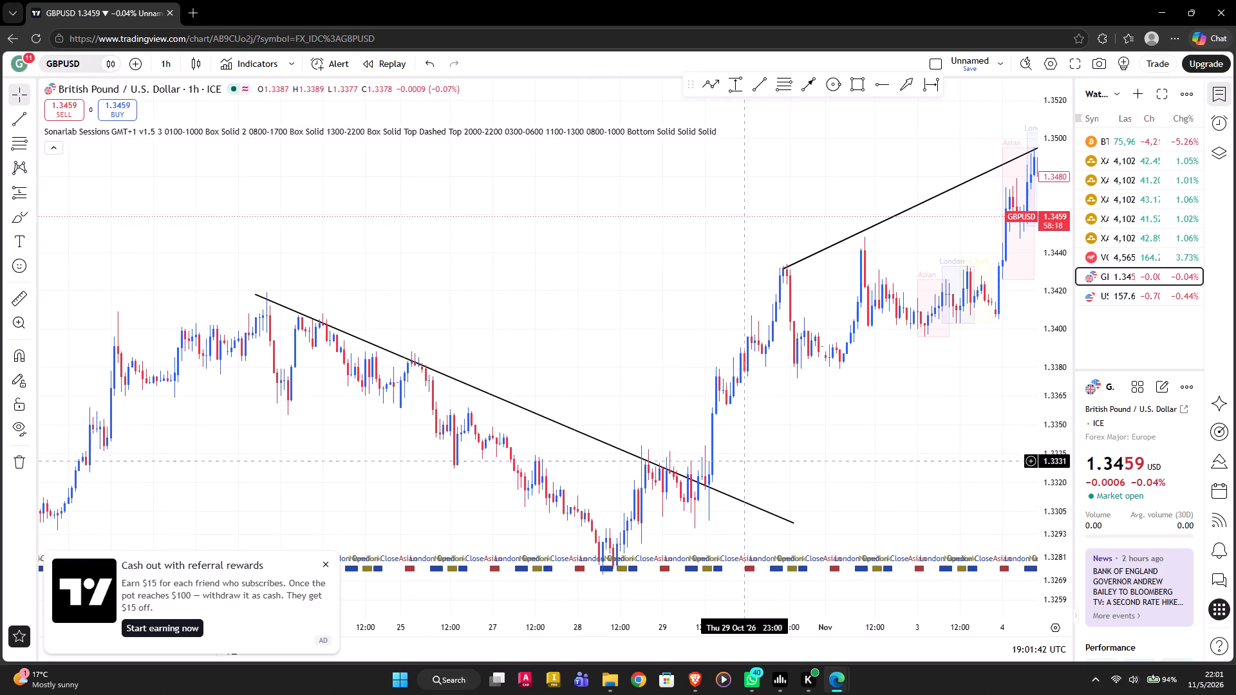
pyautogui.moveTo(783, 480); pyautogui.dragTo(664, 349)
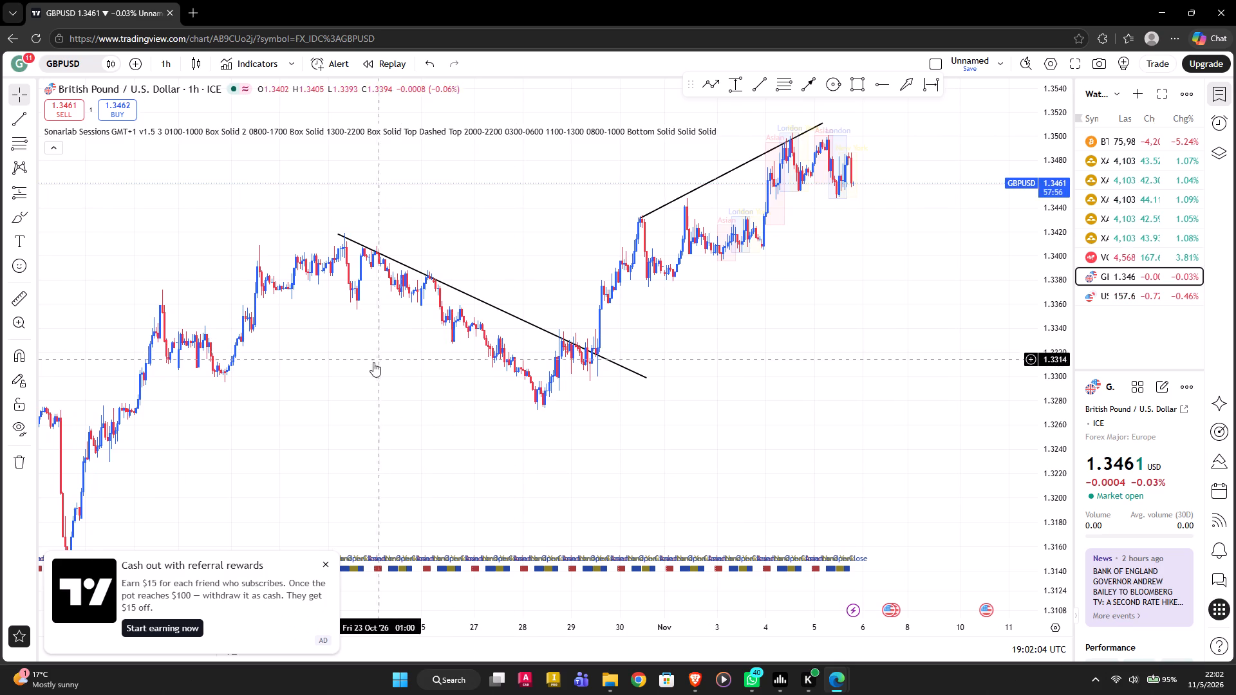
pyautogui.click(748, 88)
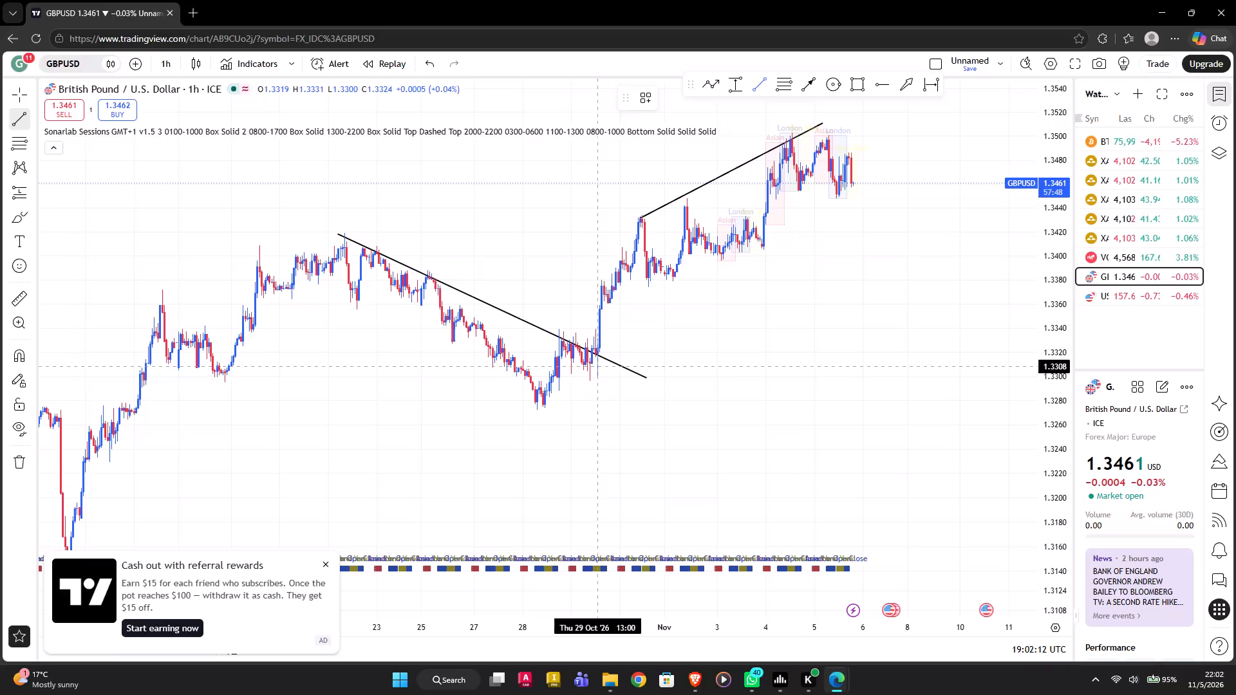
pyautogui.moveTo(536, 404); pyautogui.dragTo(866, 190)
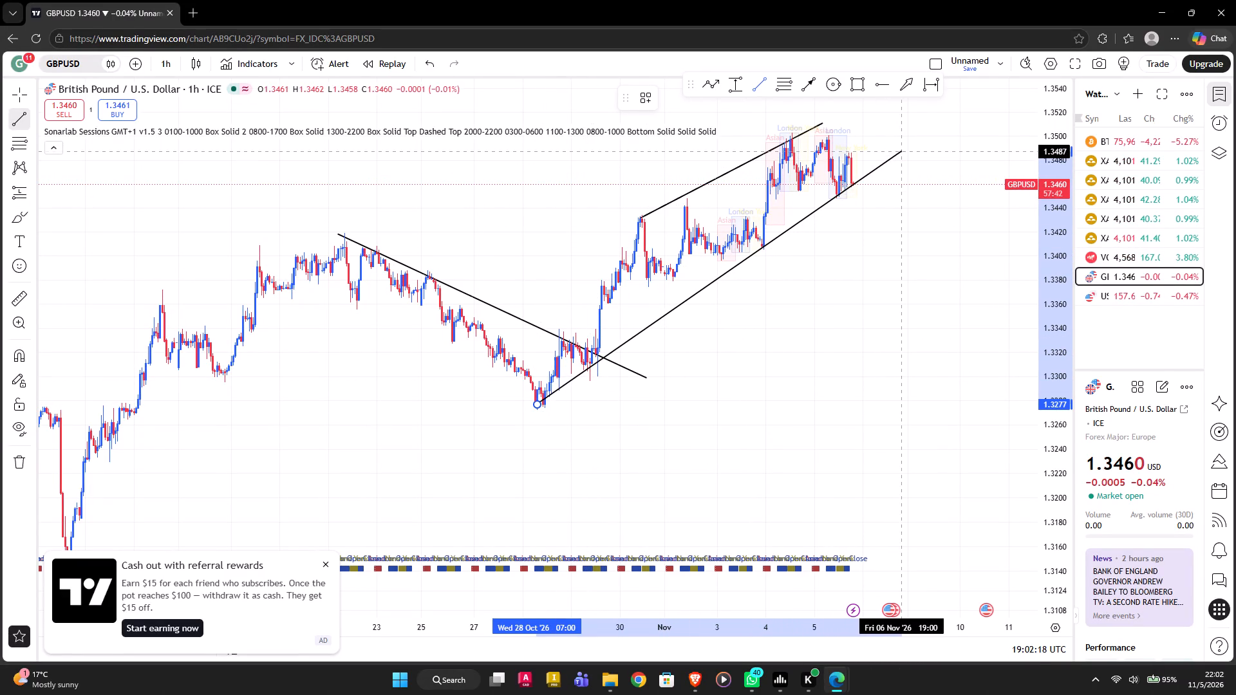
pyautogui.click(901, 151)
pyautogui.click(902, 212)
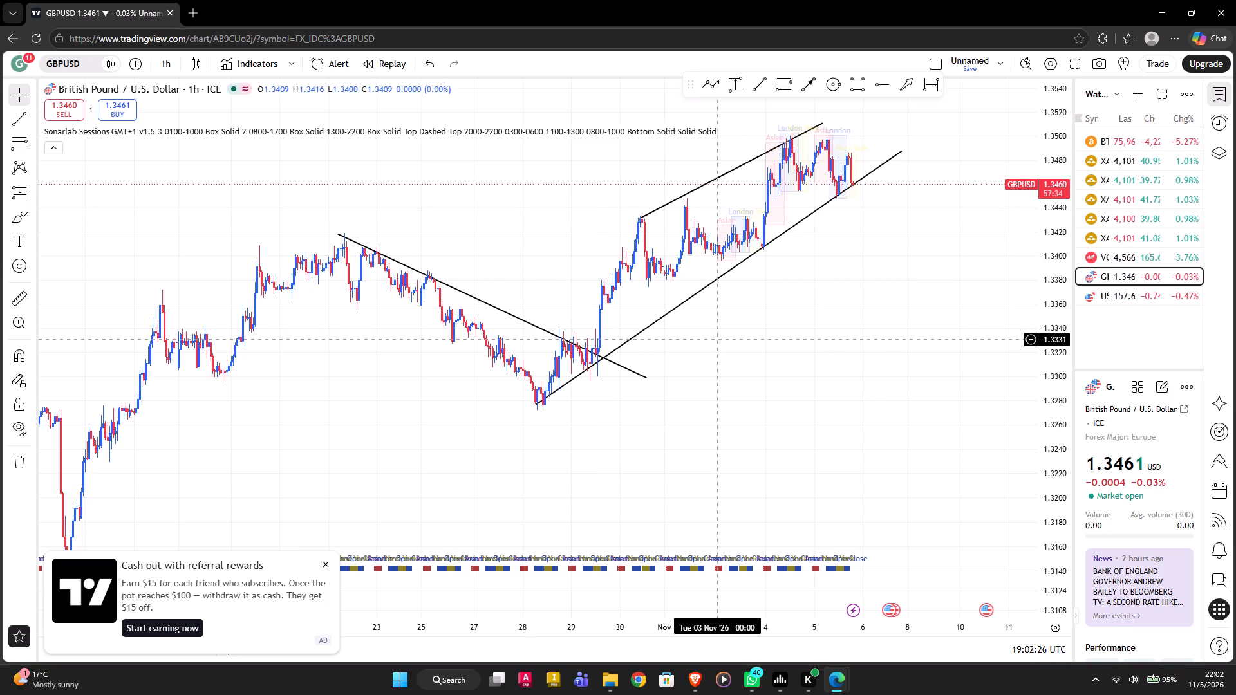
# Examine the GBPUSD hourly price action against the descending trendline and the two rising trendlines.
pyautogui.moveTo(801, 337); pyautogui.dragTo(809, 373)
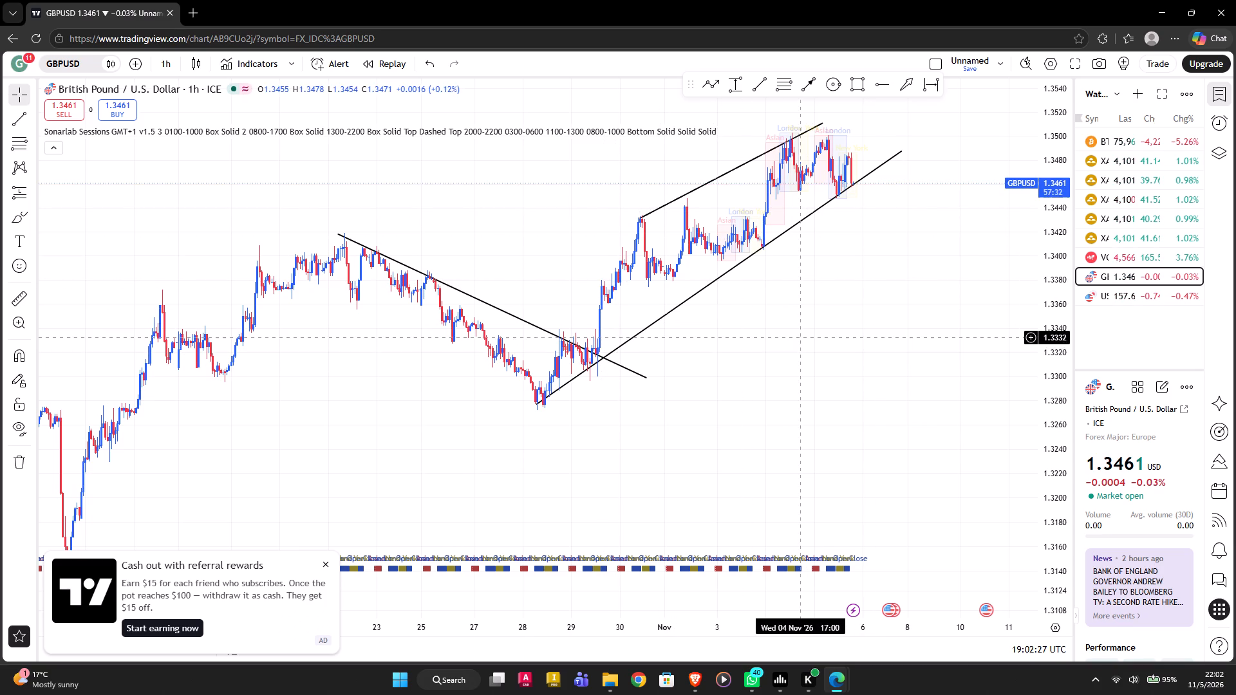
pyautogui.moveTo(809, 373); pyautogui.dragTo(814, 410)
pyautogui.moveTo(673, 364); pyautogui.dragTo(782, 443)
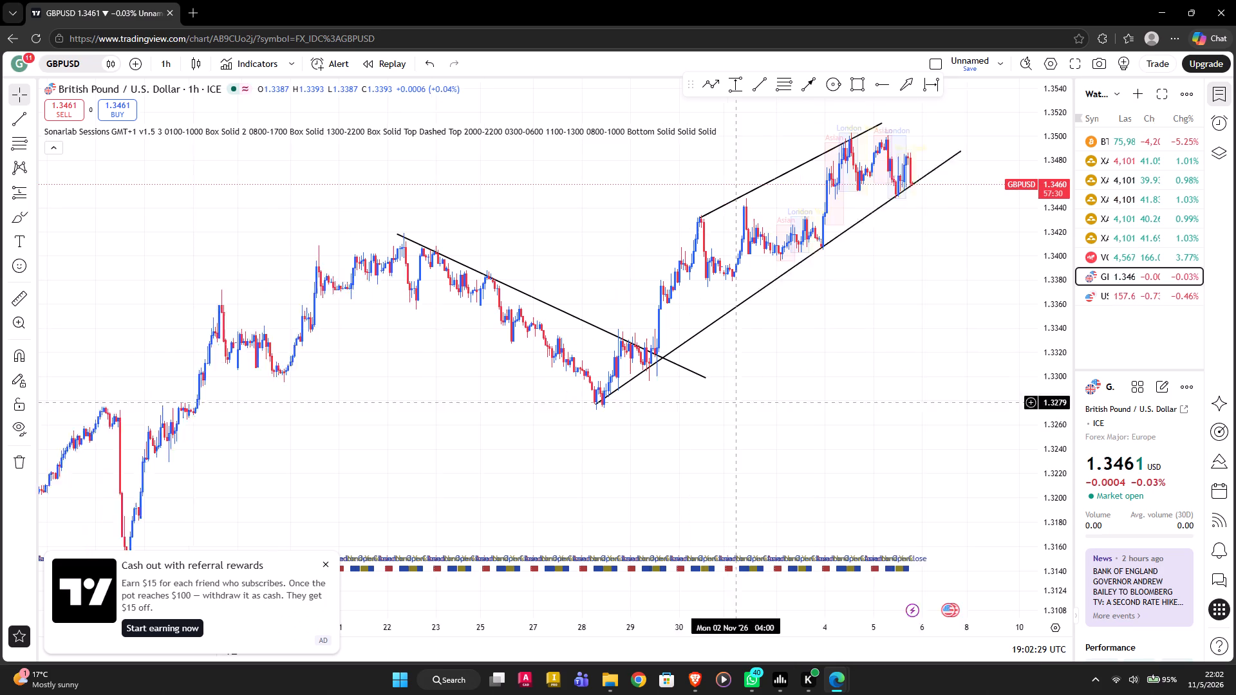
pyautogui.moveTo(782, 443); pyautogui.dragTo(794, 486)
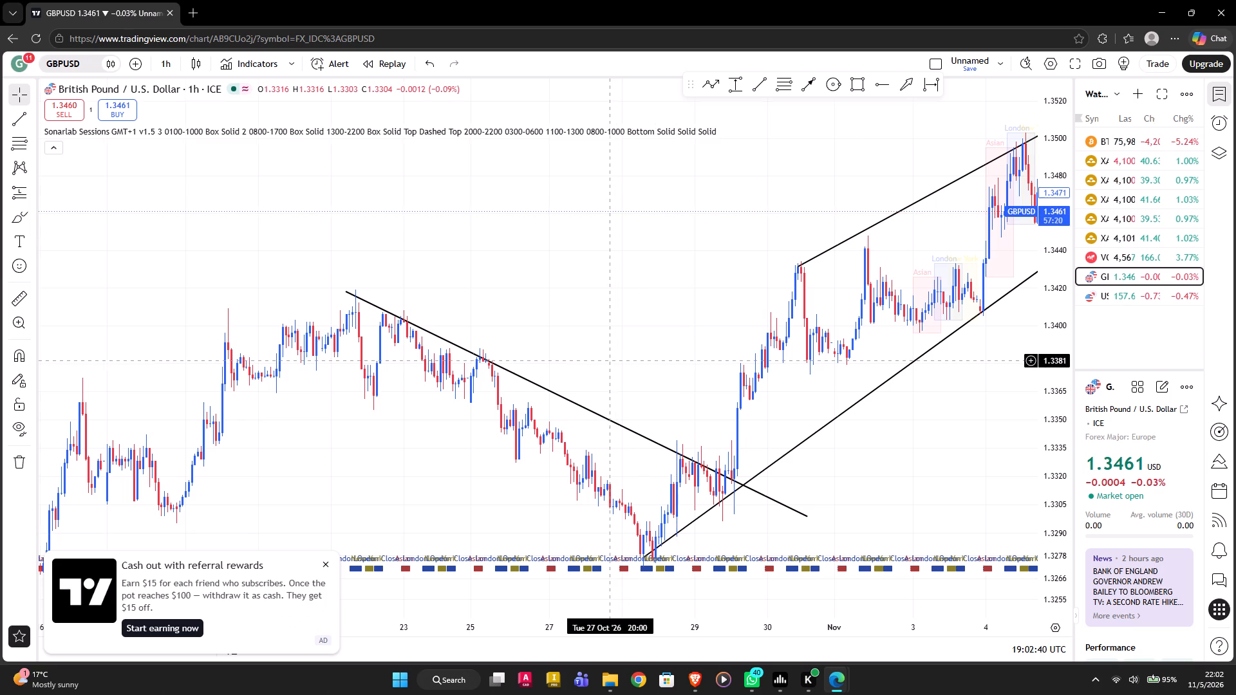
pyautogui.moveTo(407, 457); pyautogui.dragTo(375, 367)
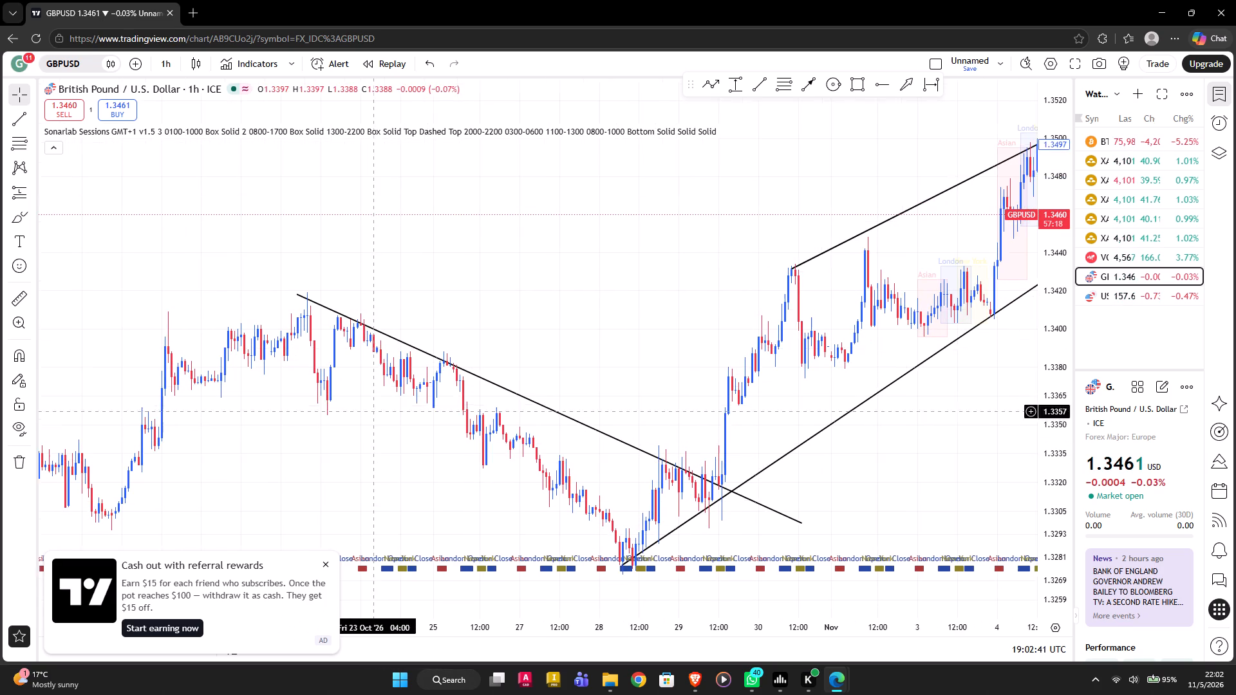
# Change the GBPUSD chart interval to 15 minutes.
pyautogui.moveTo(375, 367); pyautogui.dragTo(375, 339)
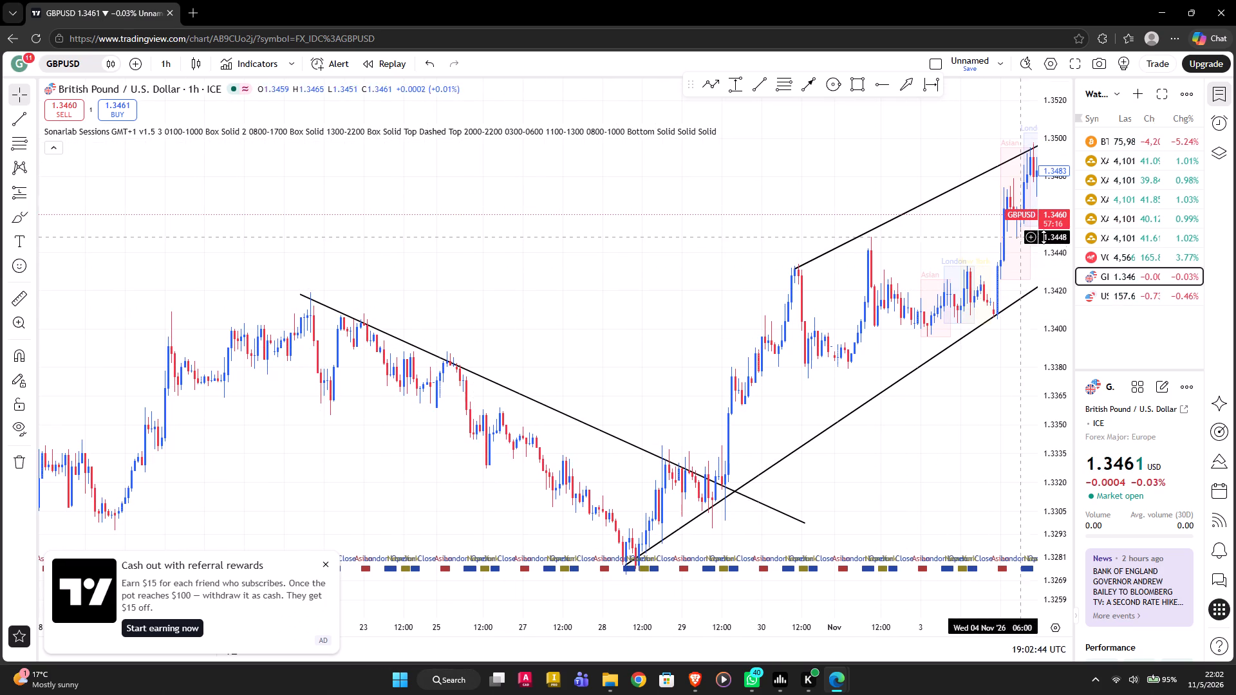
pyautogui.moveTo(1067, 237); pyautogui.dragTo(1049, 300)
pyautogui.moveTo(544, 307); pyautogui.dragTo(511, 178)
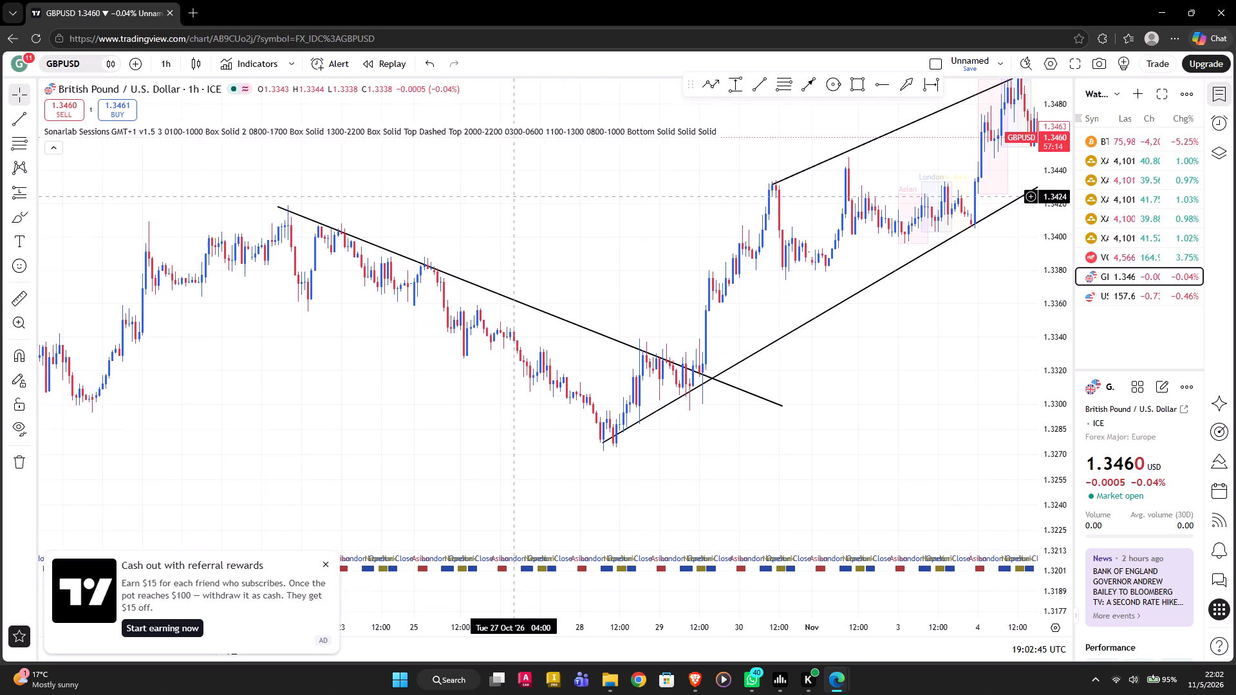
pyautogui.moveTo(511, 178); pyautogui.dragTo(507, 173)
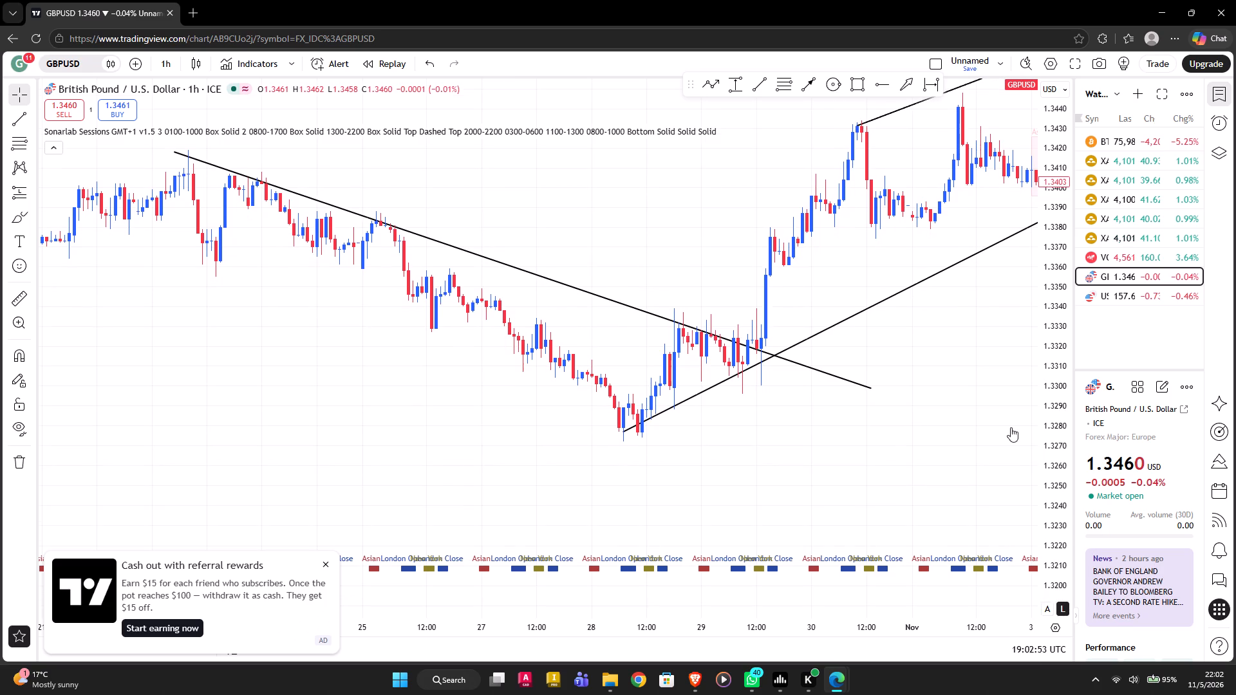
pyautogui.moveTo(951, 475); pyautogui.dragTo(942, 542)
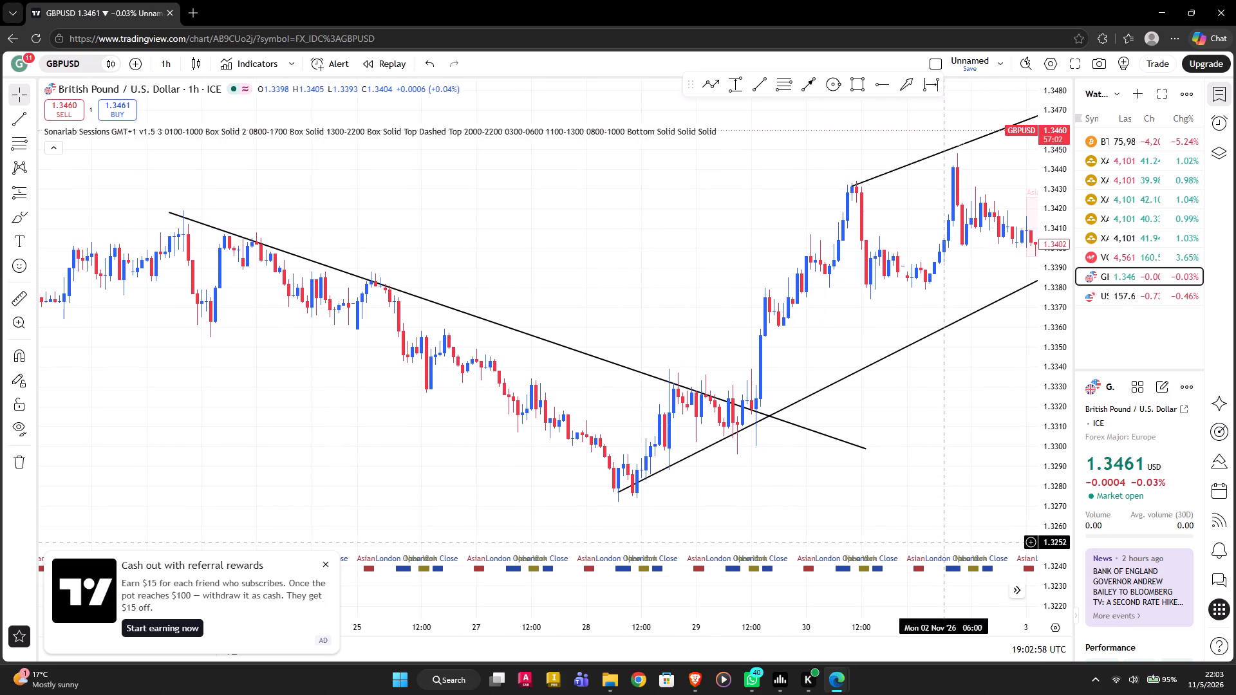
pyautogui.write('15')
pyautogui.press('Return')
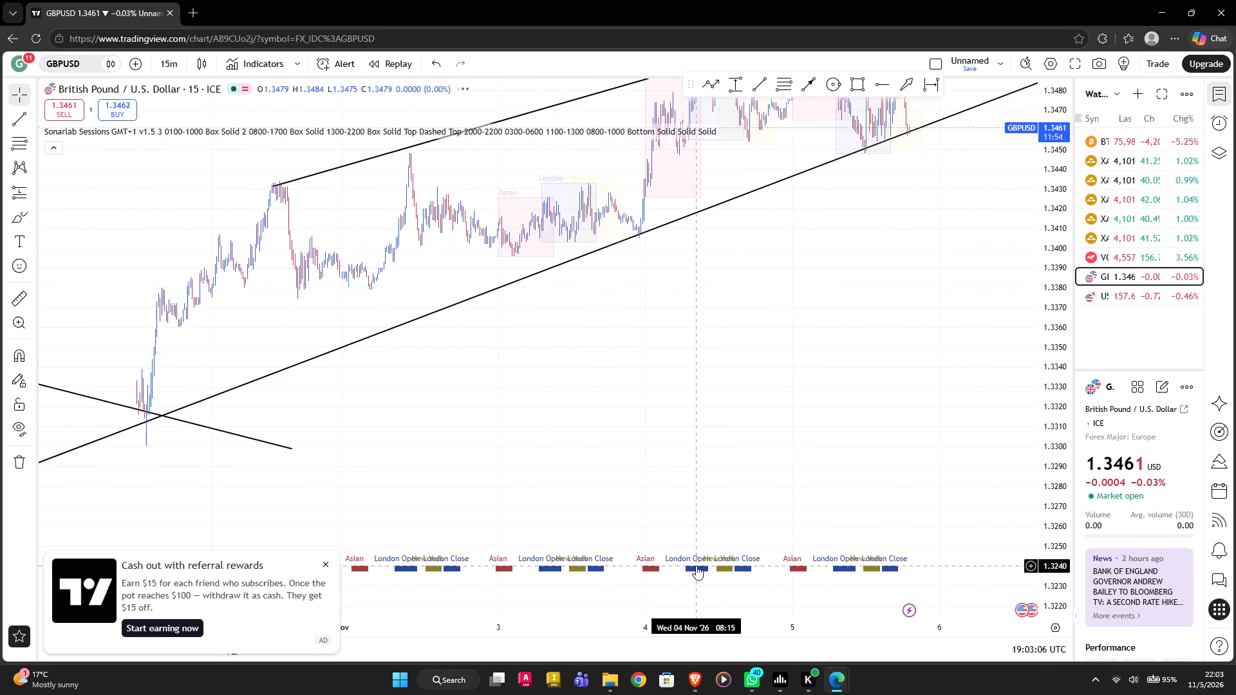
# Delete the rising support trendline that starts at the 28 October low on the GBPUSD chart.
pyautogui.moveTo(480, 611); pyautogui.dragTo(755, 694)
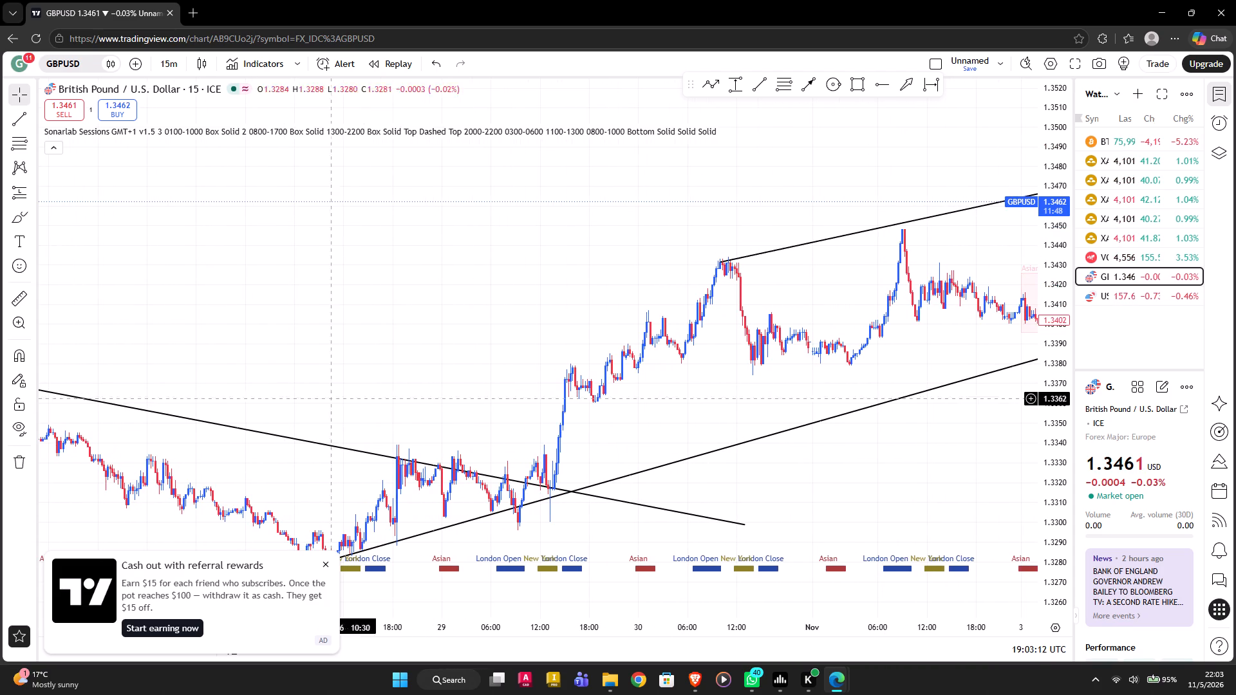
pyautogui.moveTo(393, 425); pyautogui.dragTo(445, 276)
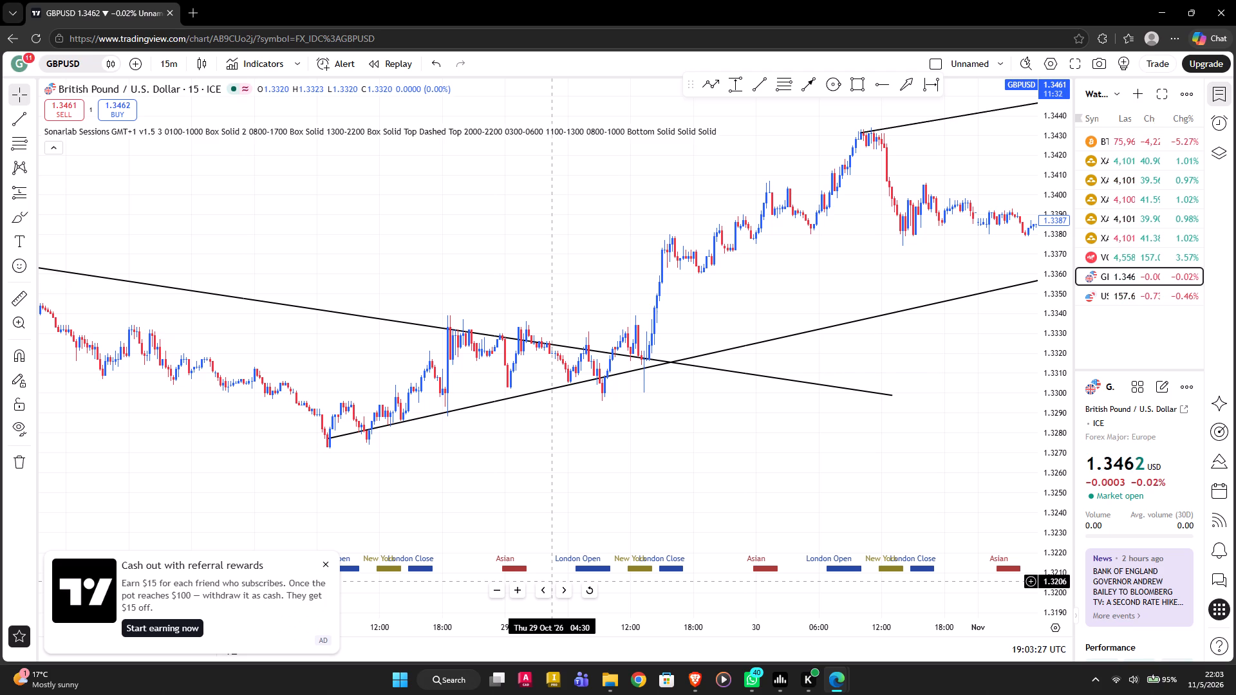
pyautogui.click(694, 358)
pyautogui.press('BackSpace')
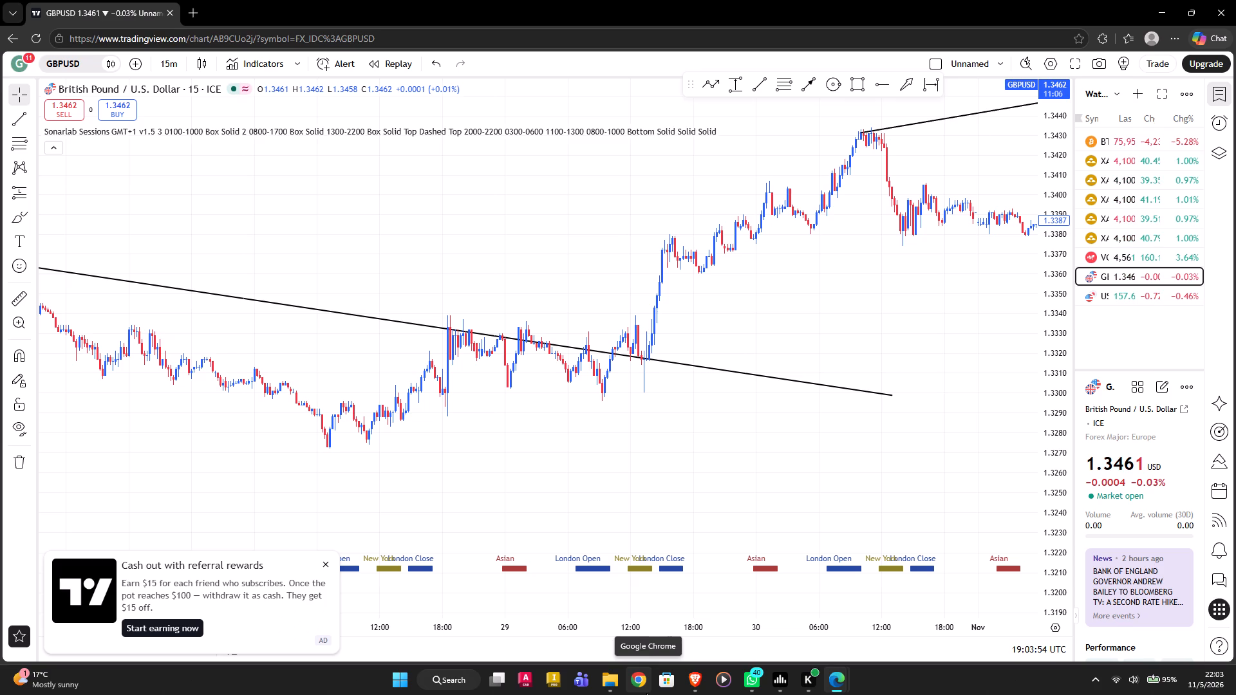
# Switch to Google Chrome.
pyautogui.click(646, 693)
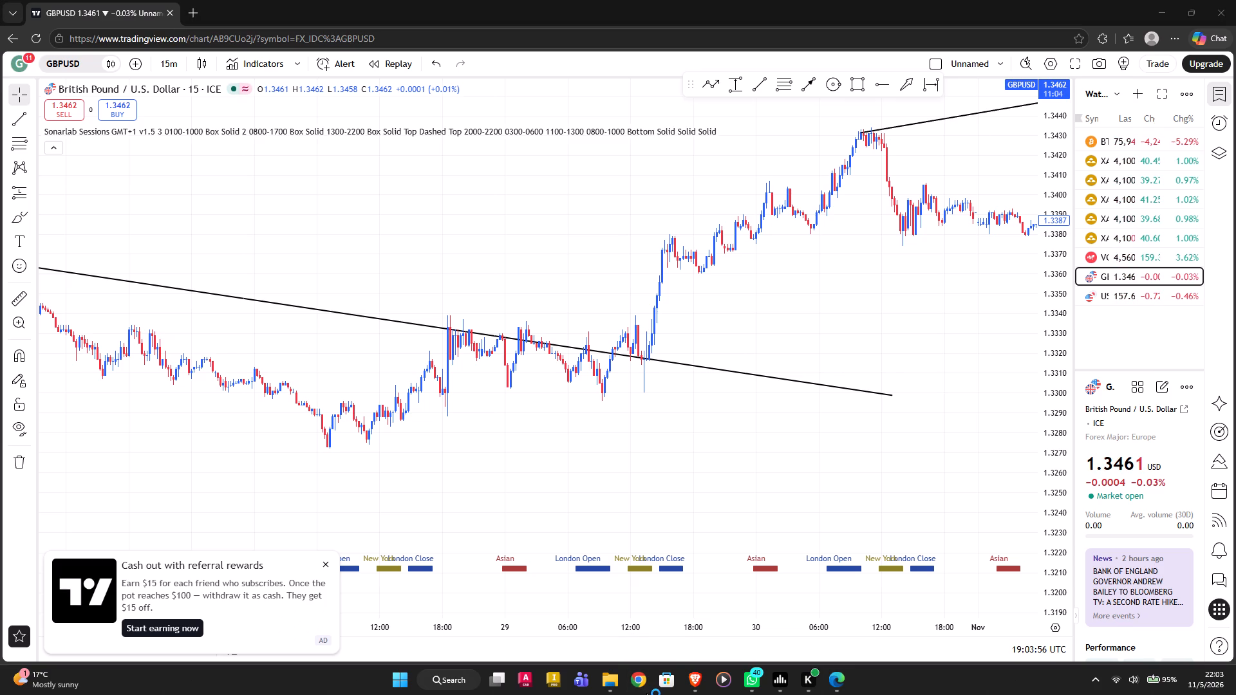
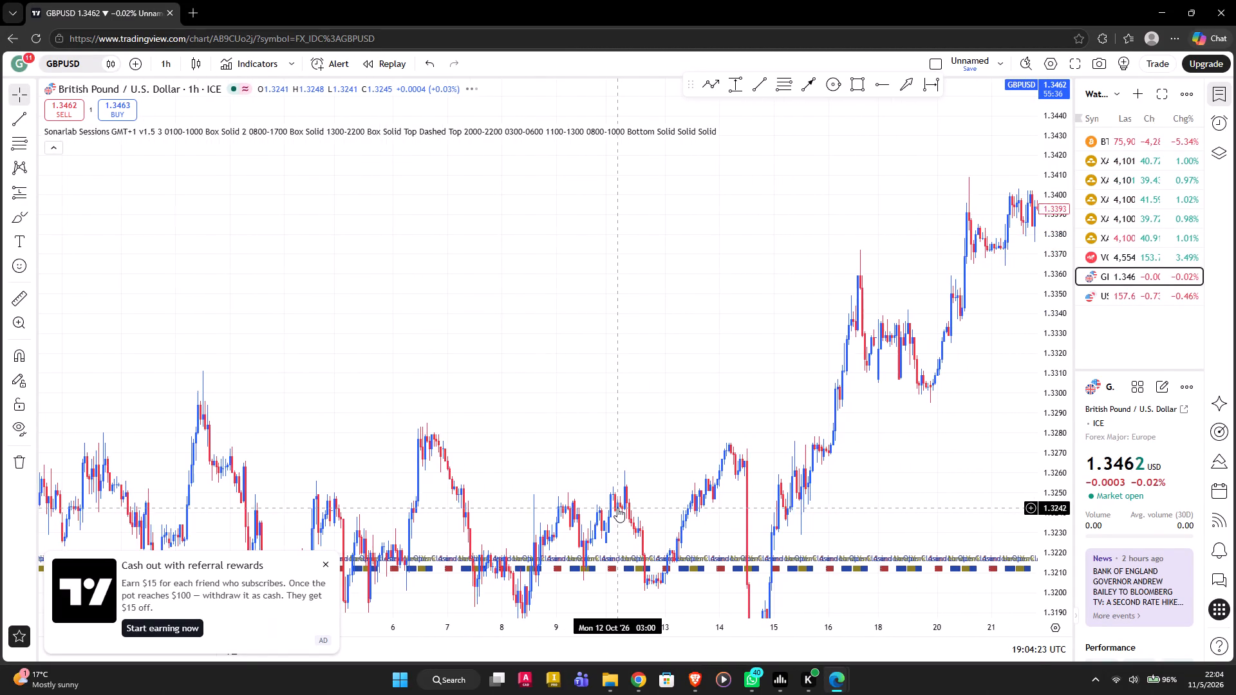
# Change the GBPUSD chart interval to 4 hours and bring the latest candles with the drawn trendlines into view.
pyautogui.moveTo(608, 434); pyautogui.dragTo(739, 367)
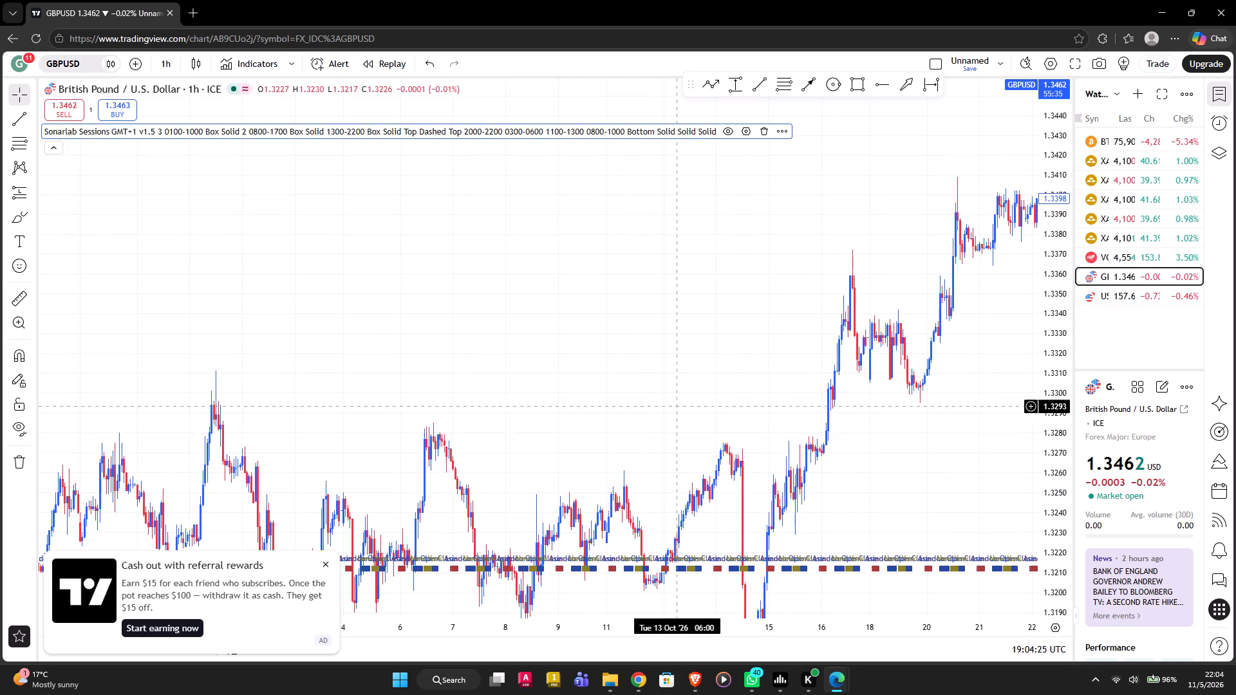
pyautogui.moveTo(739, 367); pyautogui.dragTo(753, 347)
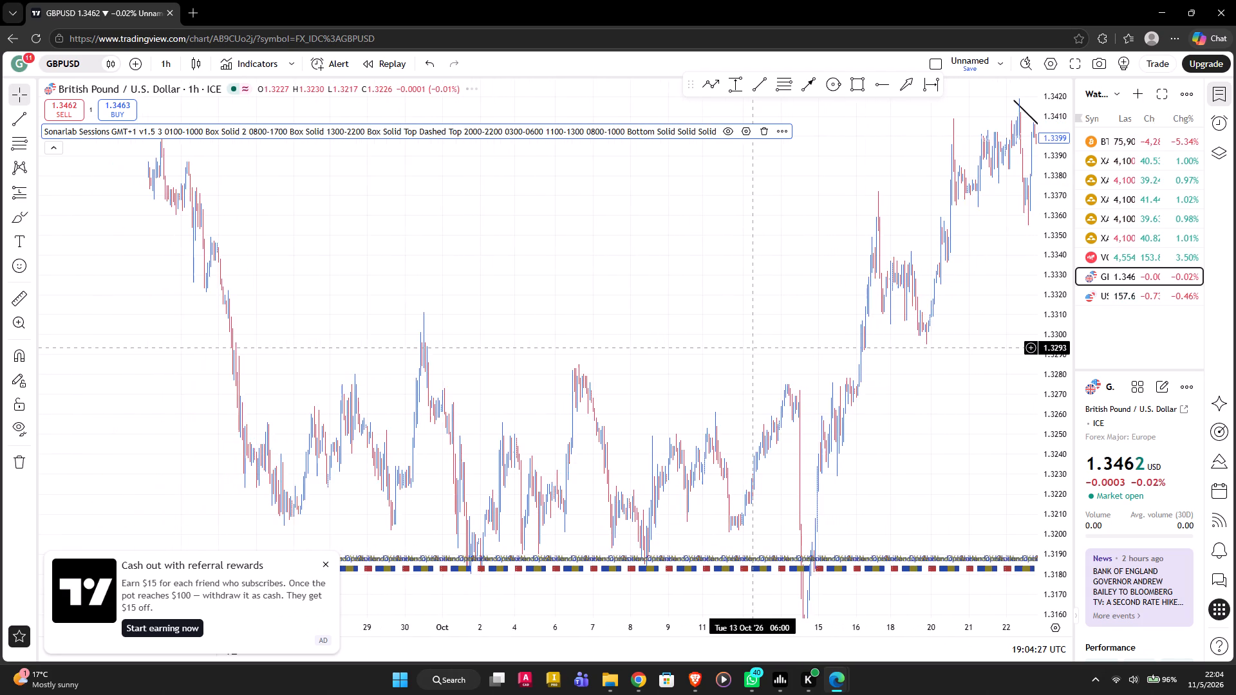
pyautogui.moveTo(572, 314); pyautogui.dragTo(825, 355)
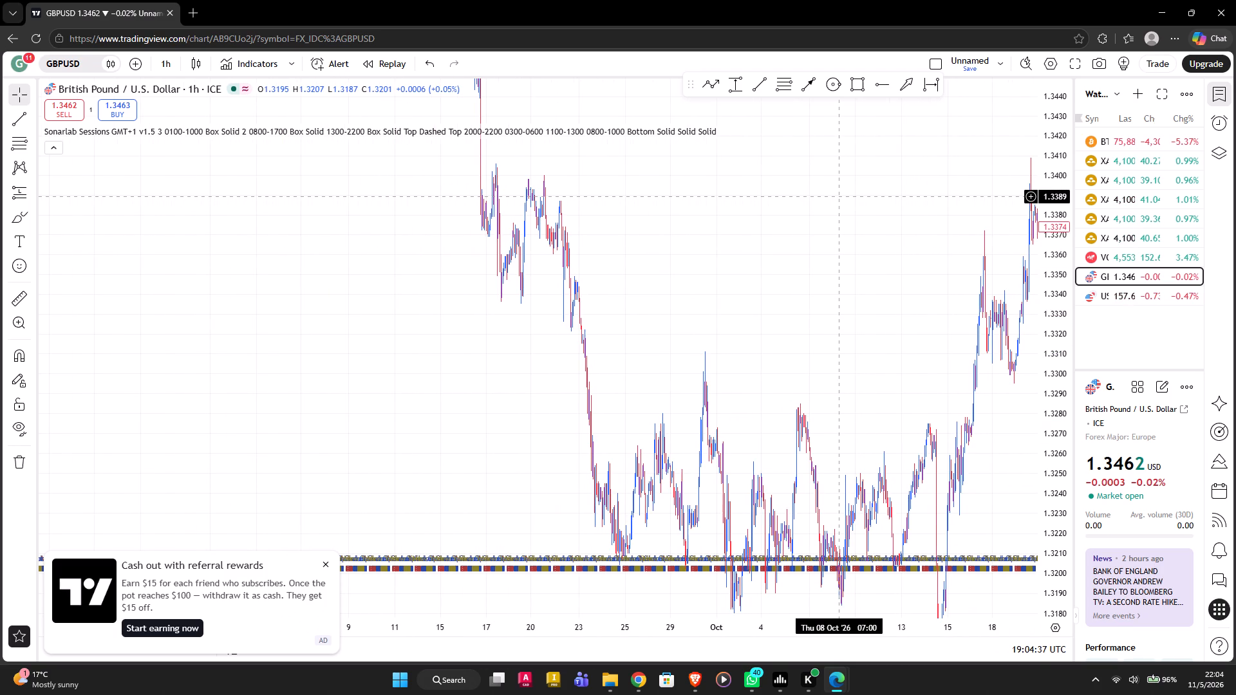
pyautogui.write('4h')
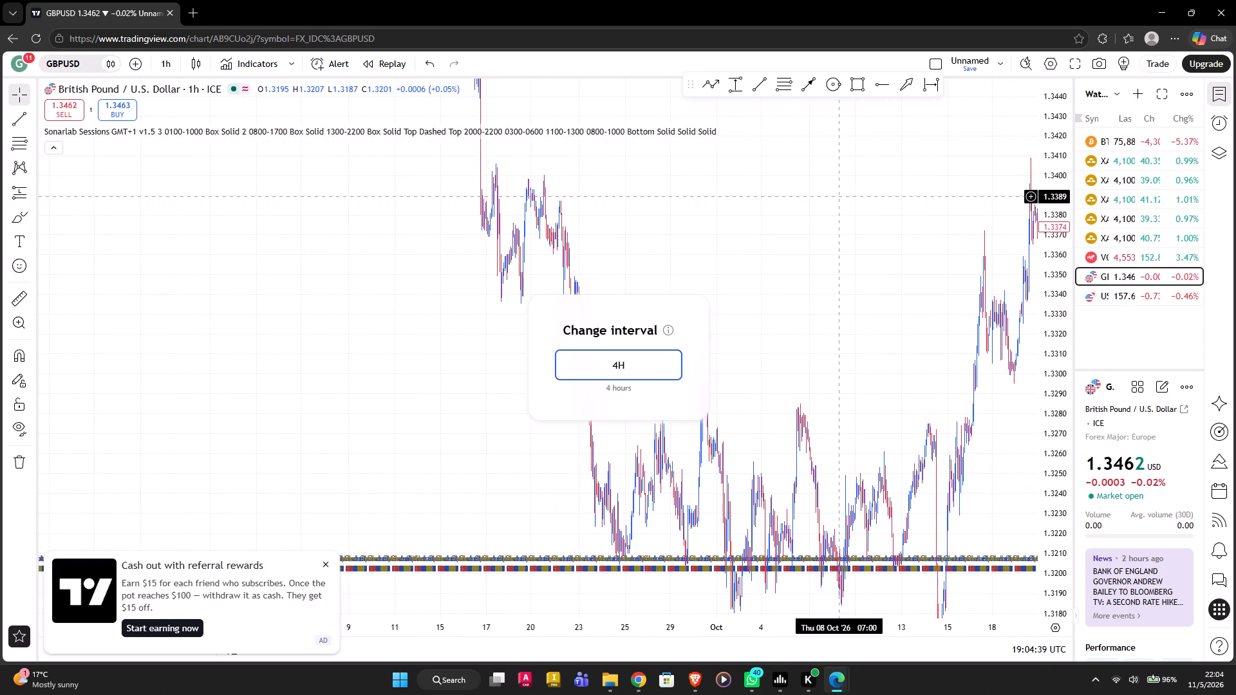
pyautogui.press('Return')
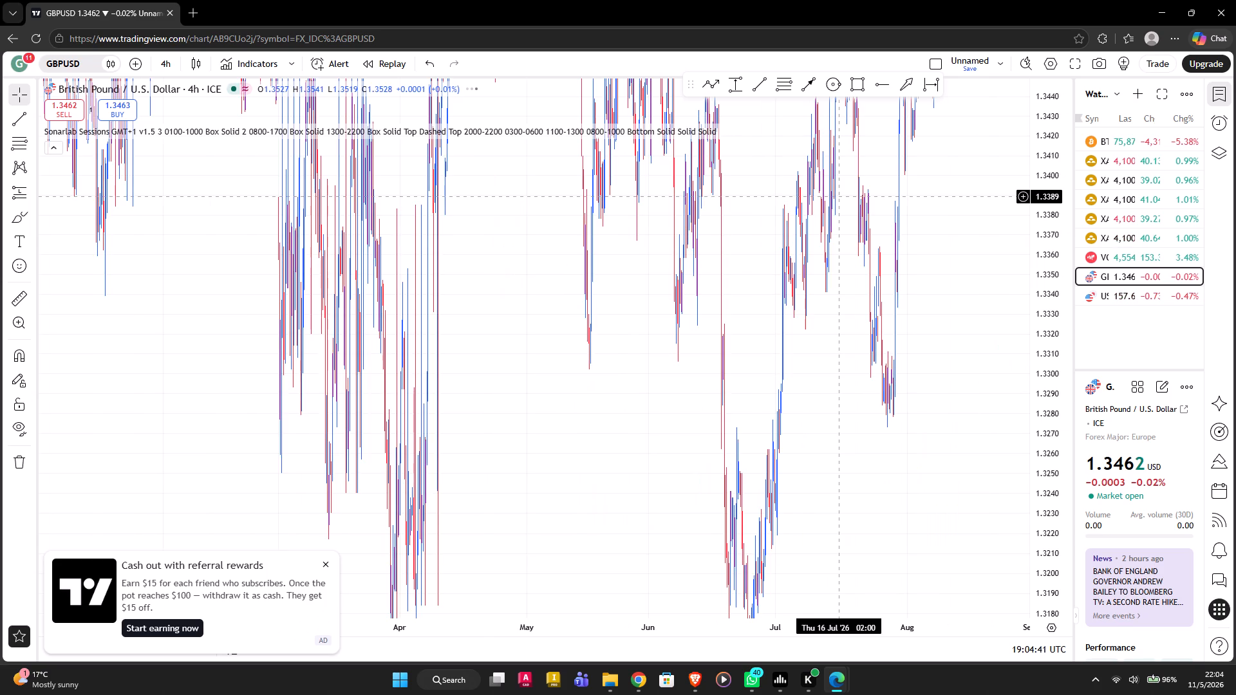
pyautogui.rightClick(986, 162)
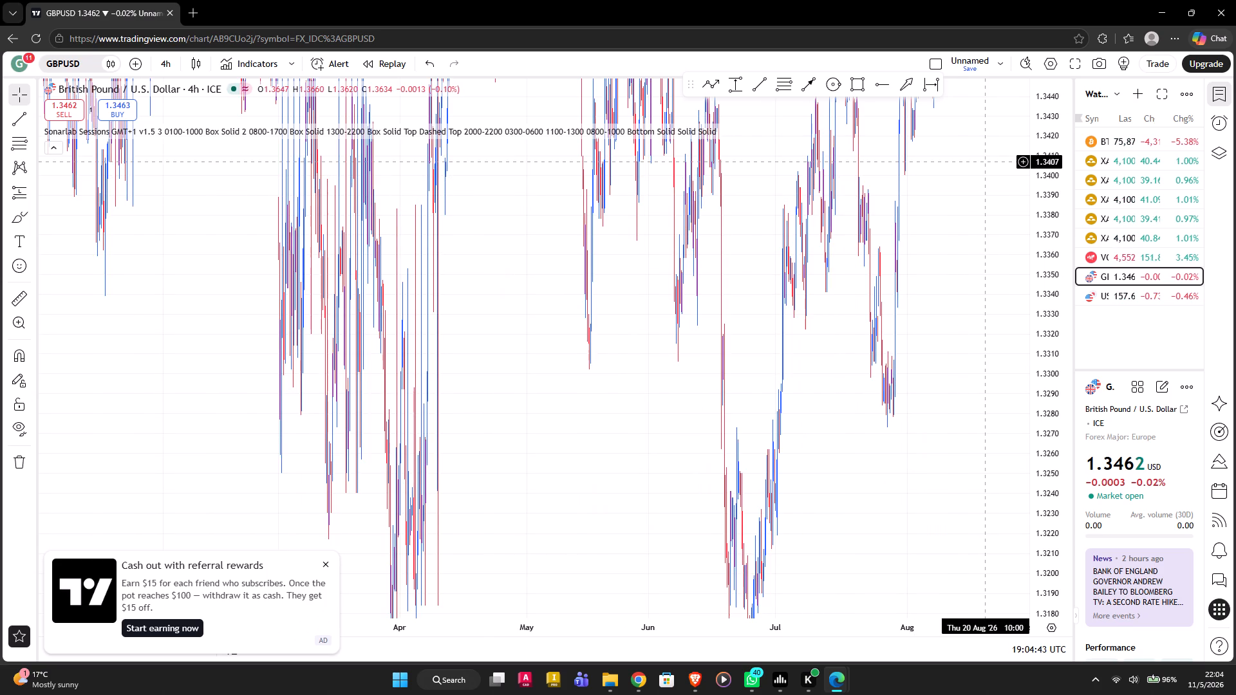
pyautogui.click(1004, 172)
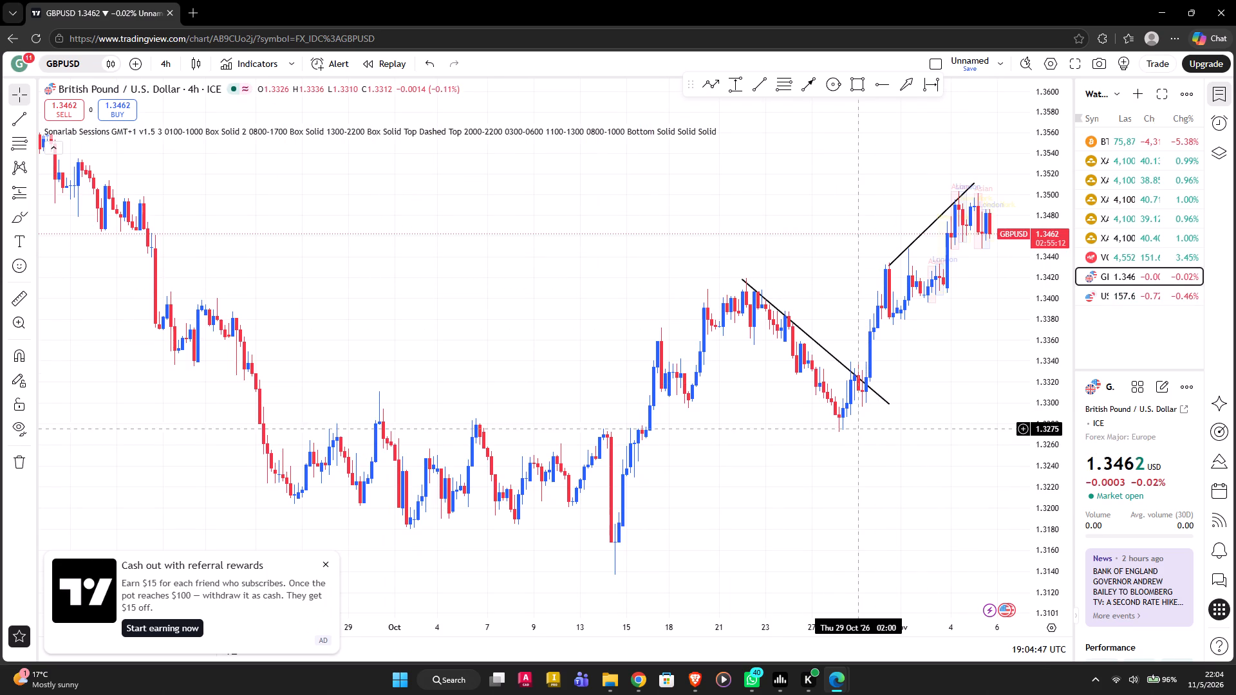
# Change the GBPUSD chart interval to 1 hour.
pyautogui.write('1h')
pyautogui.press('Return')
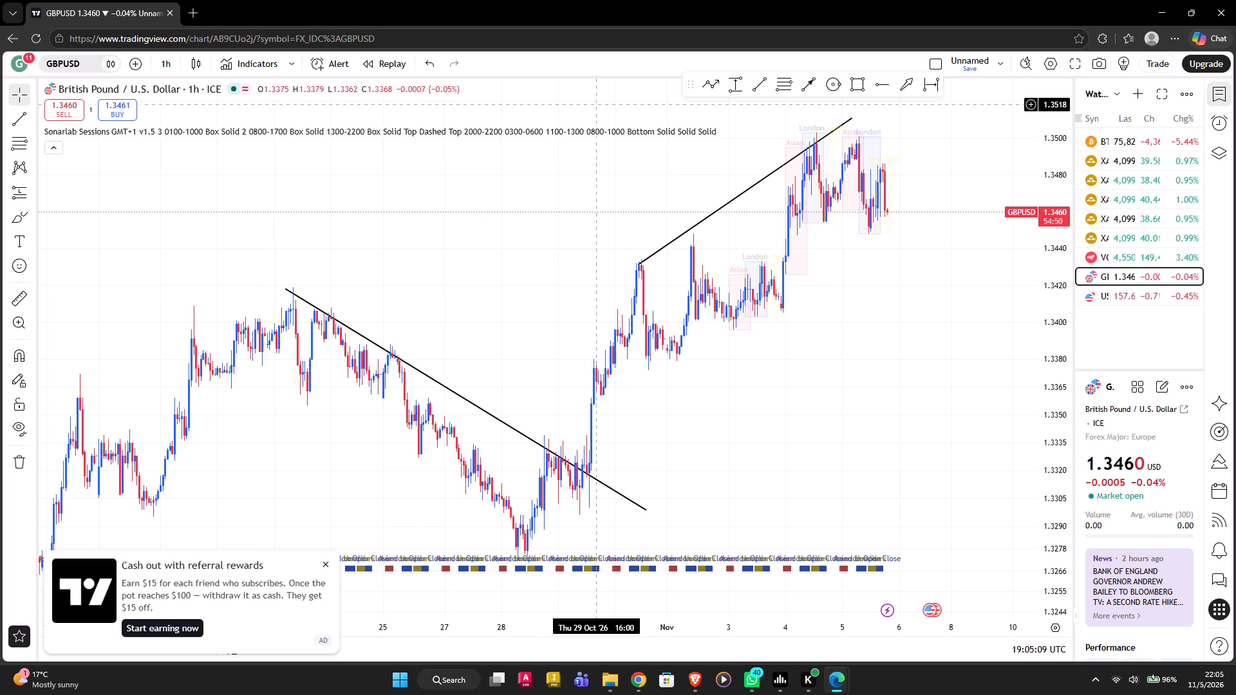
# Measure the price range of the rally from the 29 October trendline breakout to near the 30 October high, and delete the measurement.
pyautogui.click(744, 86)
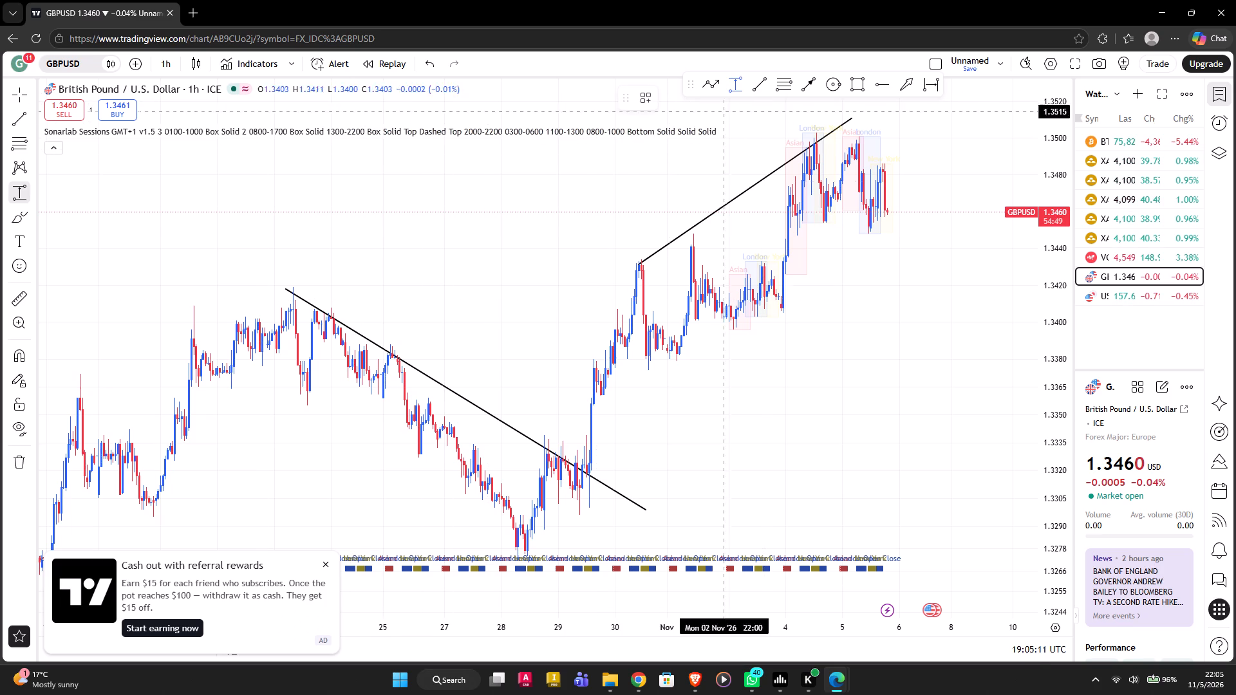
pyautogui.moveTo(591, 475); pyautogui.dragTo(644, 262)
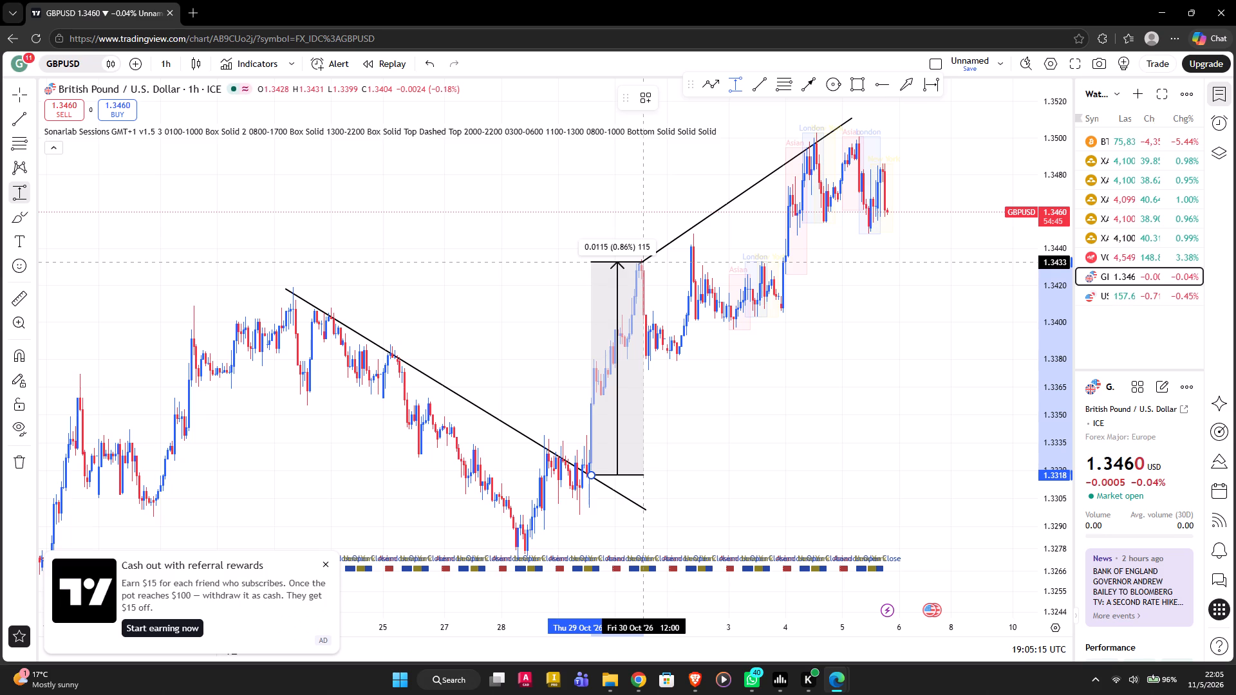
pyautogui.moveTo(644, 262); pyautogui.dragTo(636, 273)
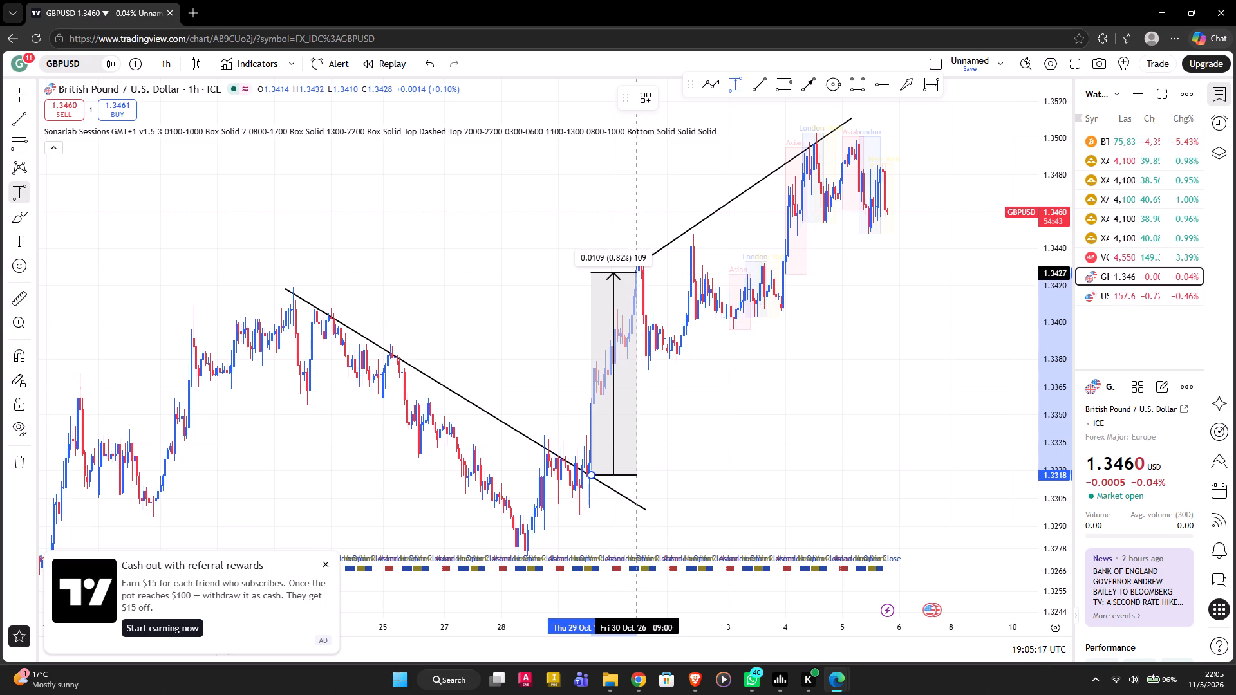
pyautogui.moveTo(636, 273); pyautogui.dragTo(644, 277)
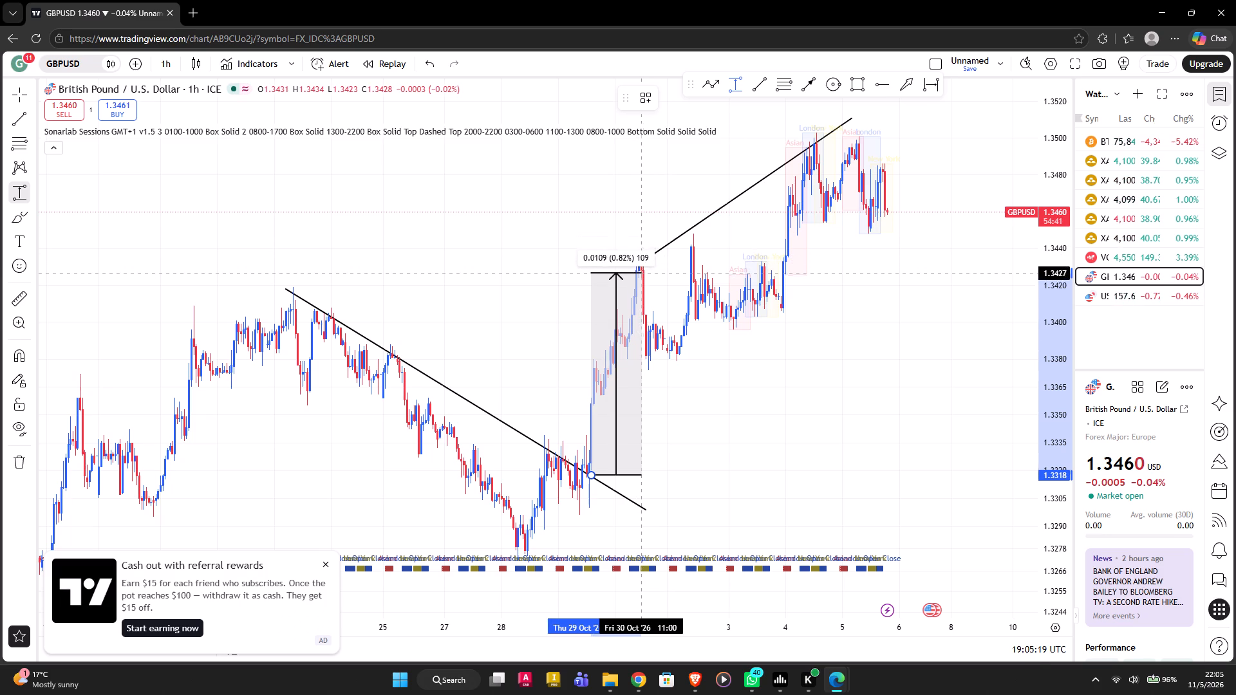
pyautogui.moveTo(644, 277); pyautogui.dragTo(648, 290)
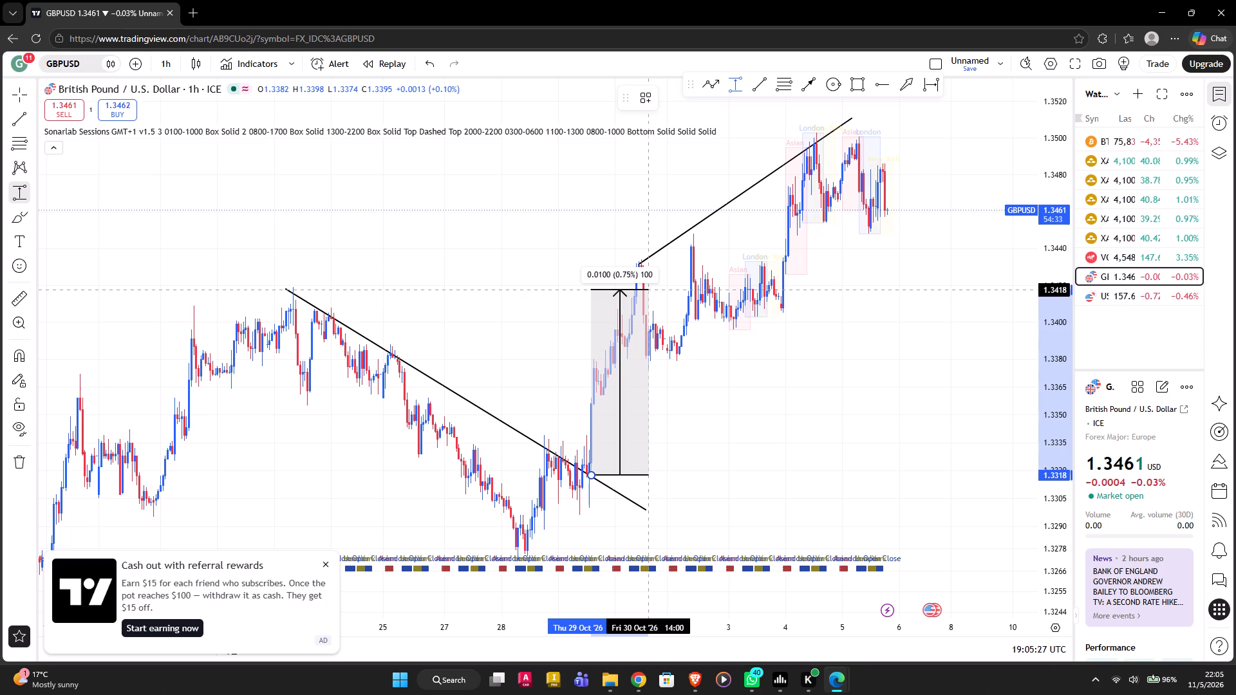
pyautogui.click(648, 290)
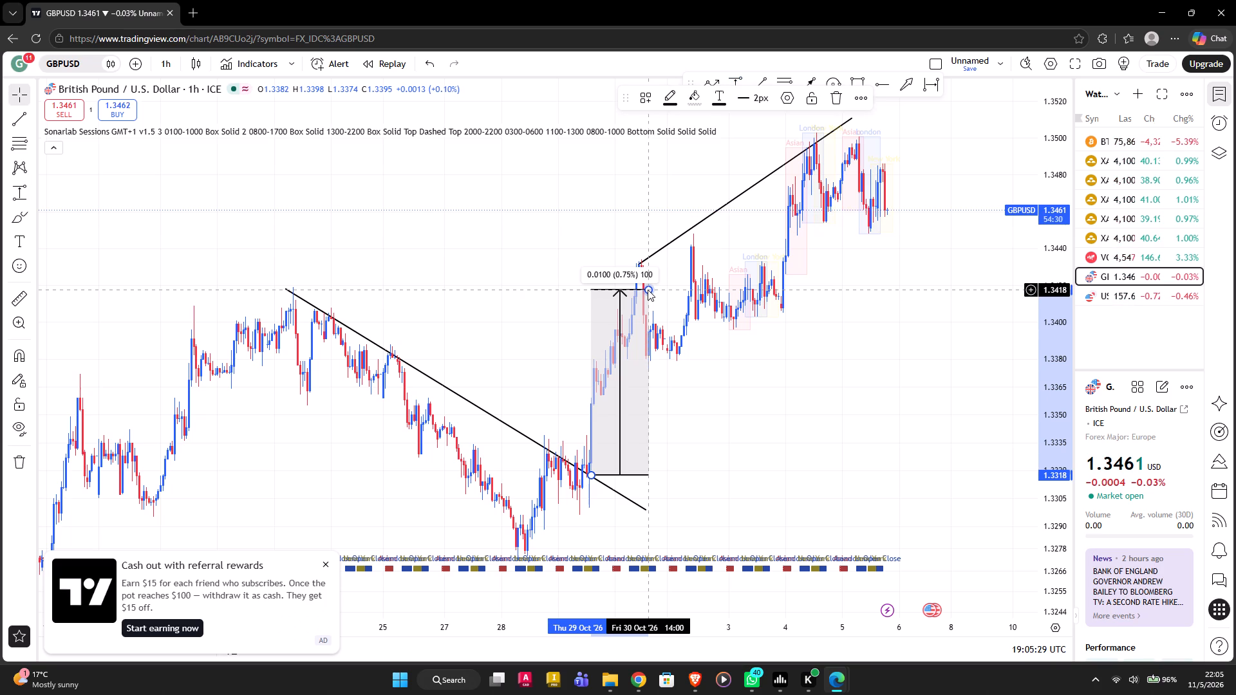
pyautogui.press('BackSpace')
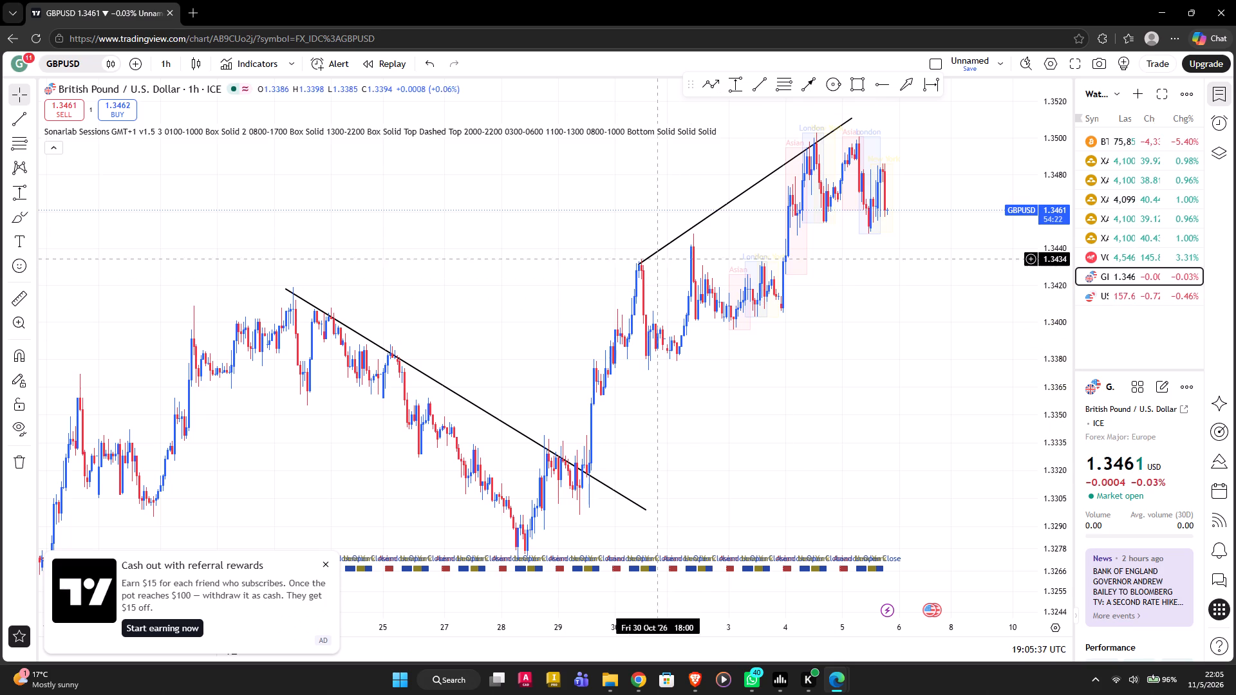
# Draw a rising trendline on the hourly GBPUSD chart from the 14 October low at about 1.3139 to about 1.3433 on 22 October.
pyautogui.moveTo(583, 246); pyautogui.dragTo(771, 261)
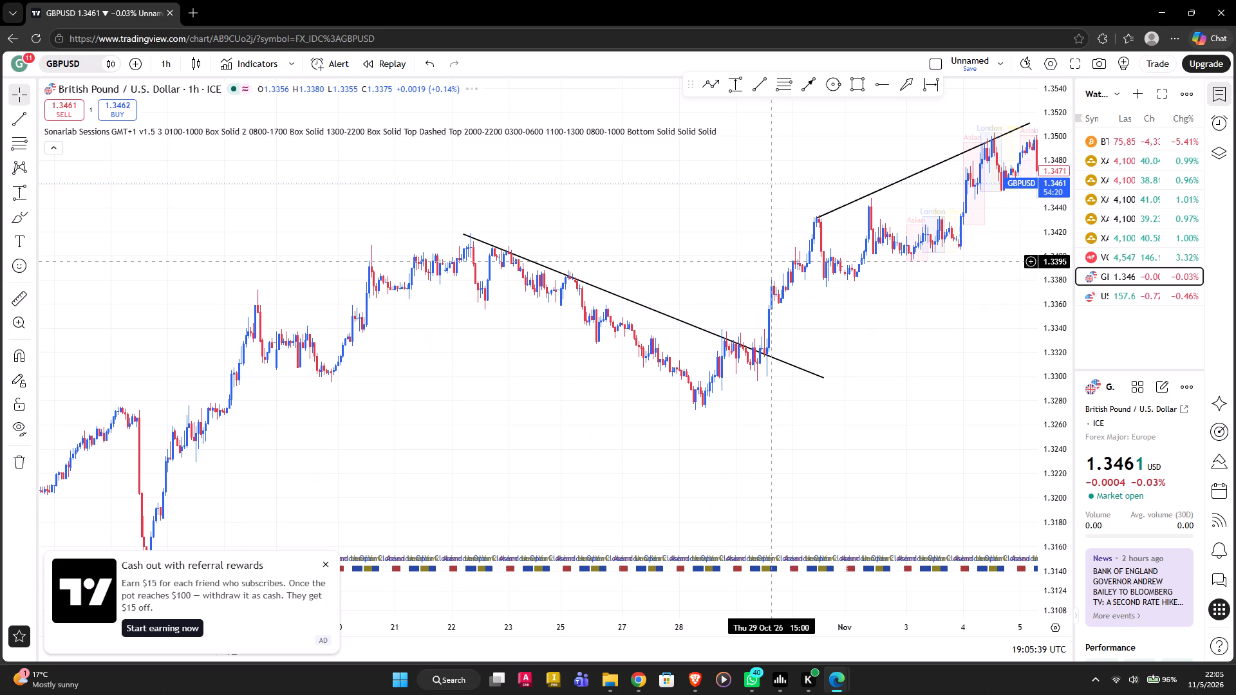
pyautogui.moveTo(415, 449); pyautogui.dragTo(595, 472)
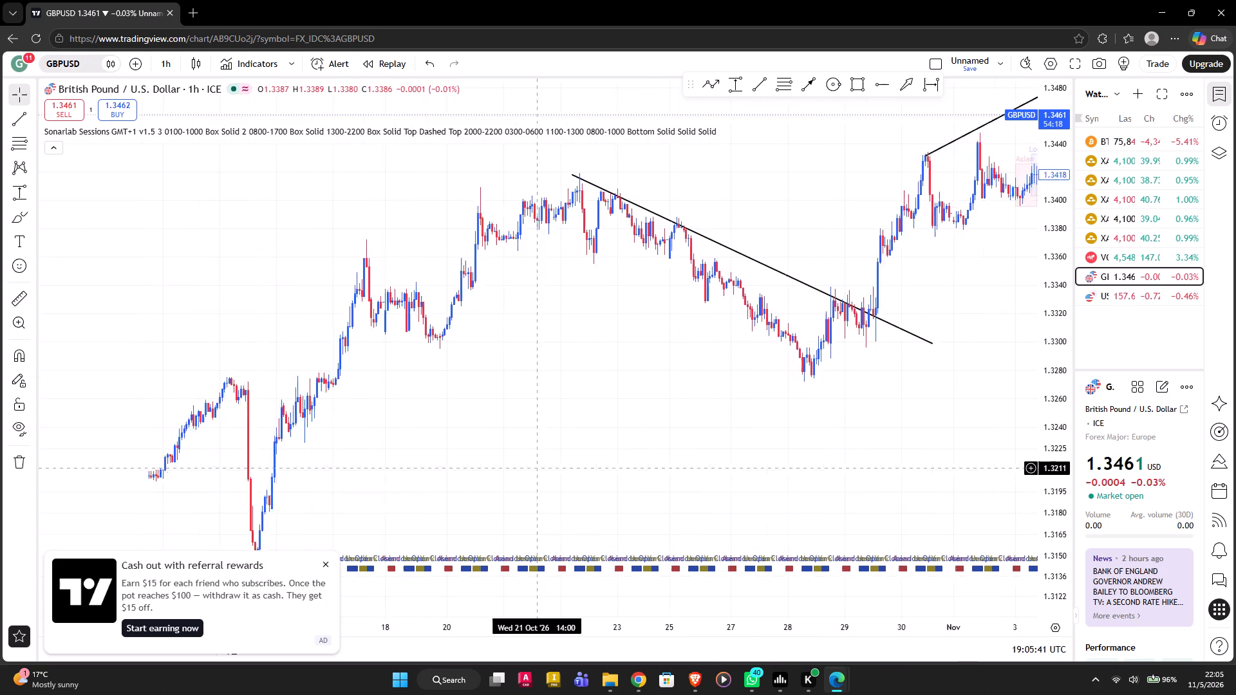
pyautogui.moveTo(595, 472); pyautogui.dragTo(730, 438)
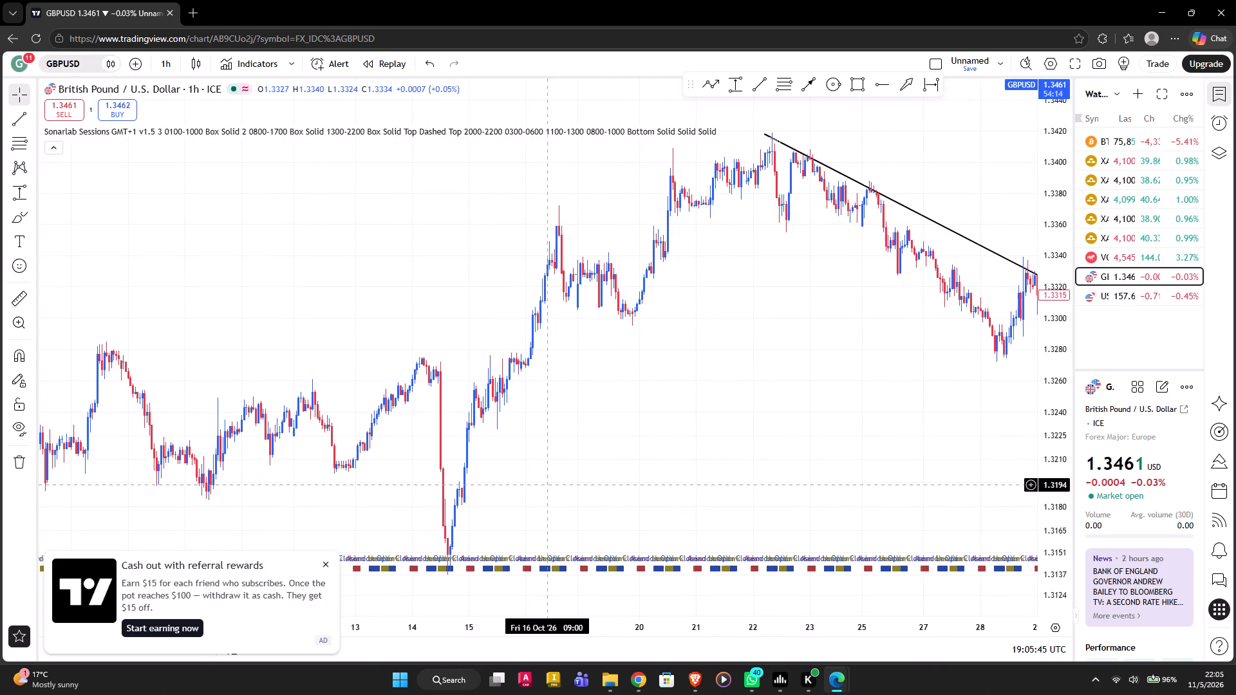
pyautogui.moveTo(548, 485); pyautogui.dragTo(466, 376)
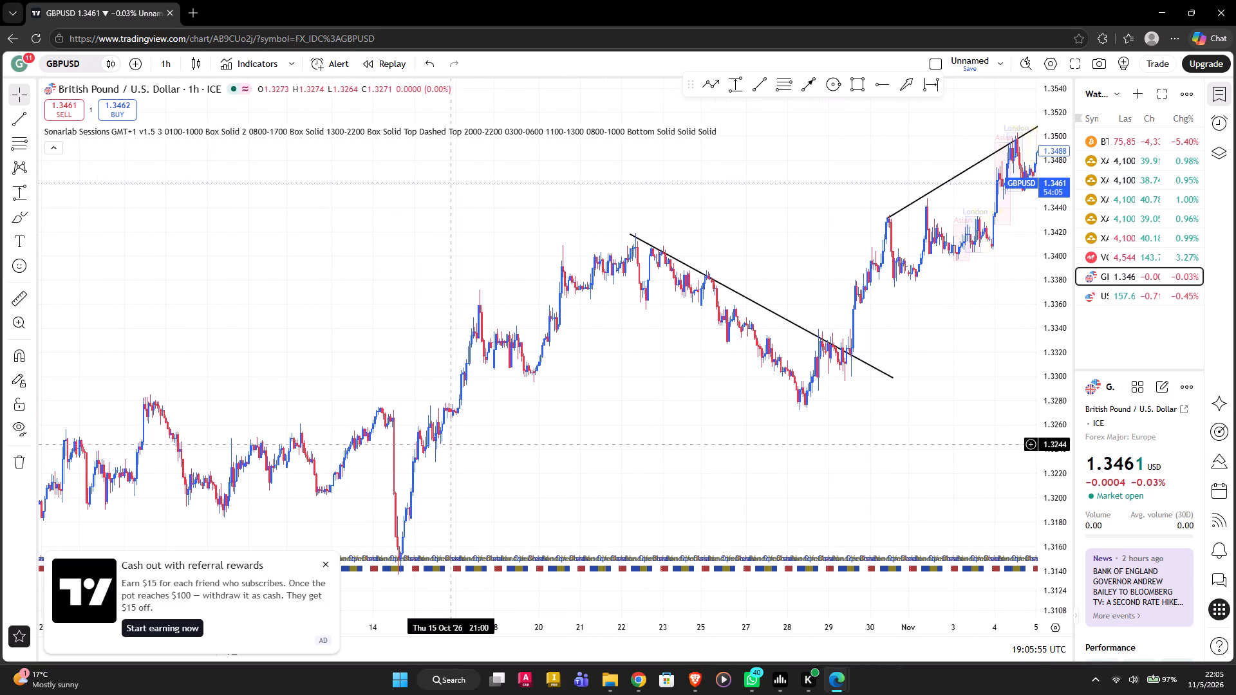
pyautogui.moveTo(452, 459); pyautogui.dragTo(444, 416)
pyautogui.moveTo(482, 524); pyautogui.dragTo(459, 378)
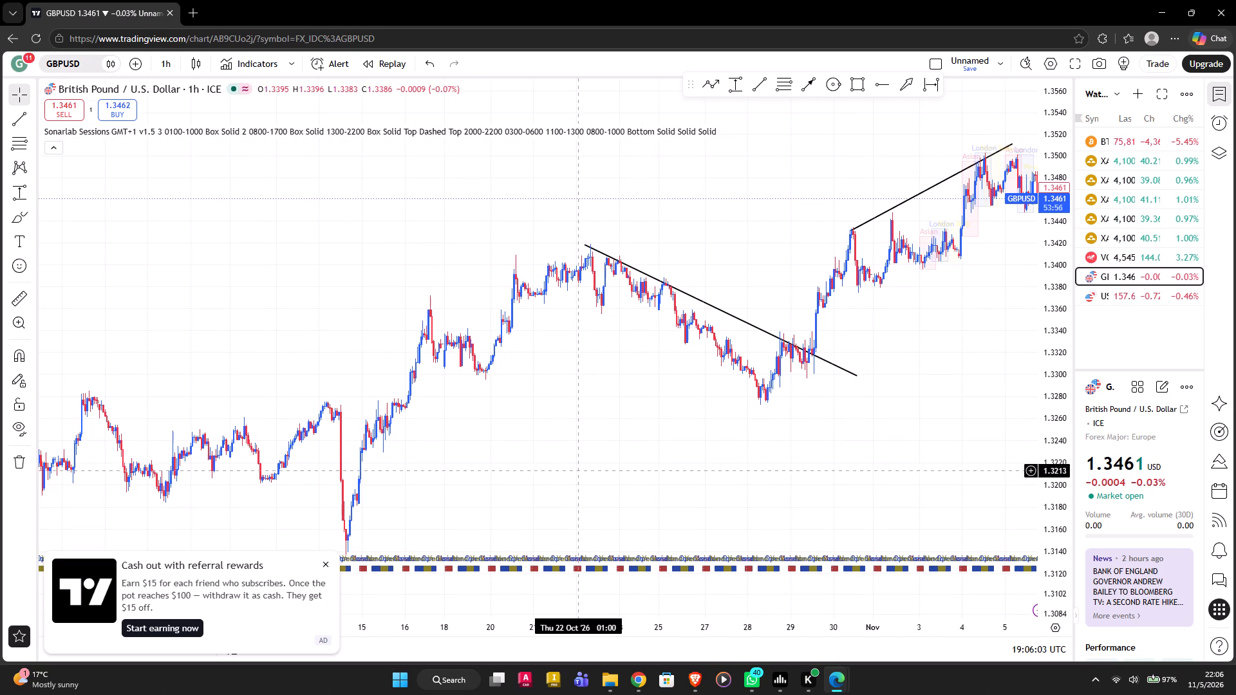
pyautogui.moveTo(523, 470); pyautogui.dragTo(543, 349)
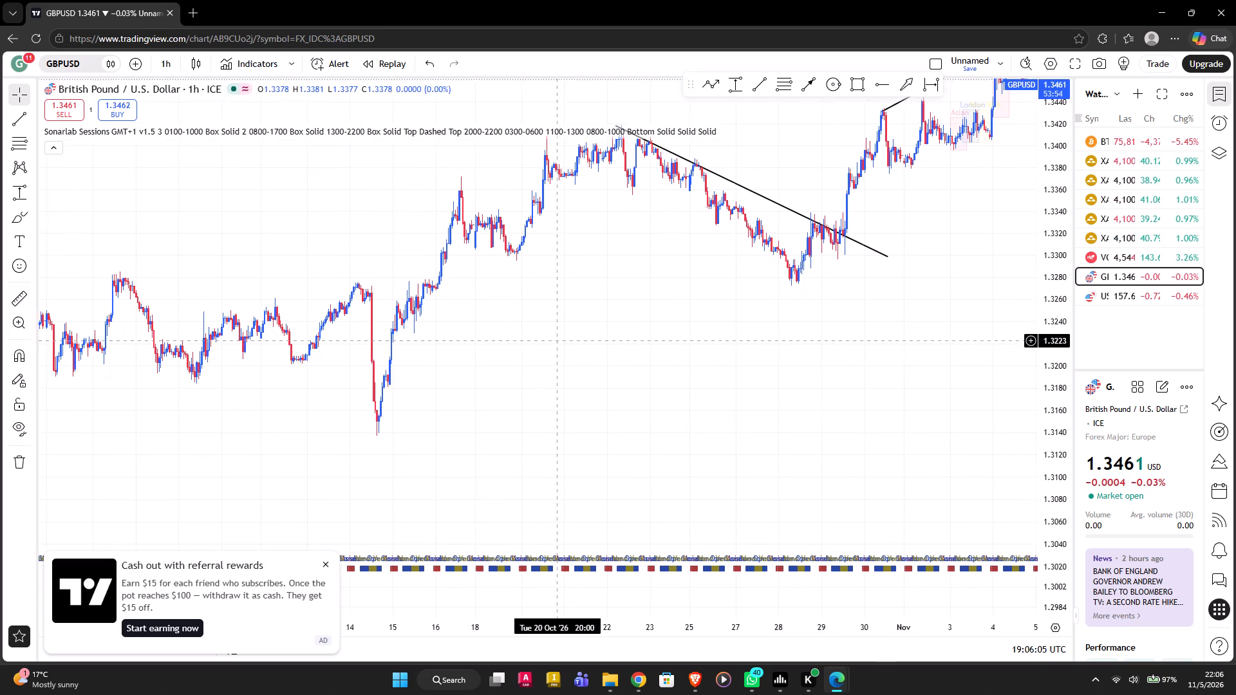
pyautogui.moveTo(543, 349); pyautogui.dragTo(543, 349)
pyautogui.moveTo(525, 337); pyautogui.dragTo(503, 391)
pyautogui.click(753, 87)
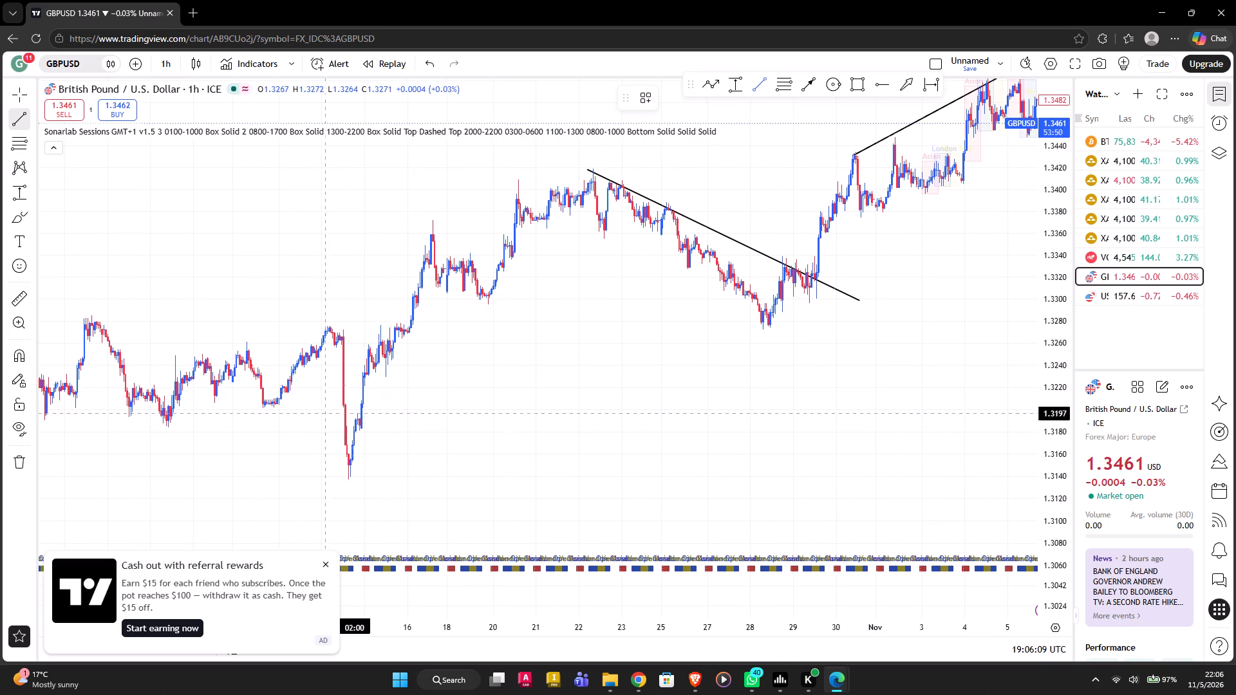
pyautogui.click(348, 477)
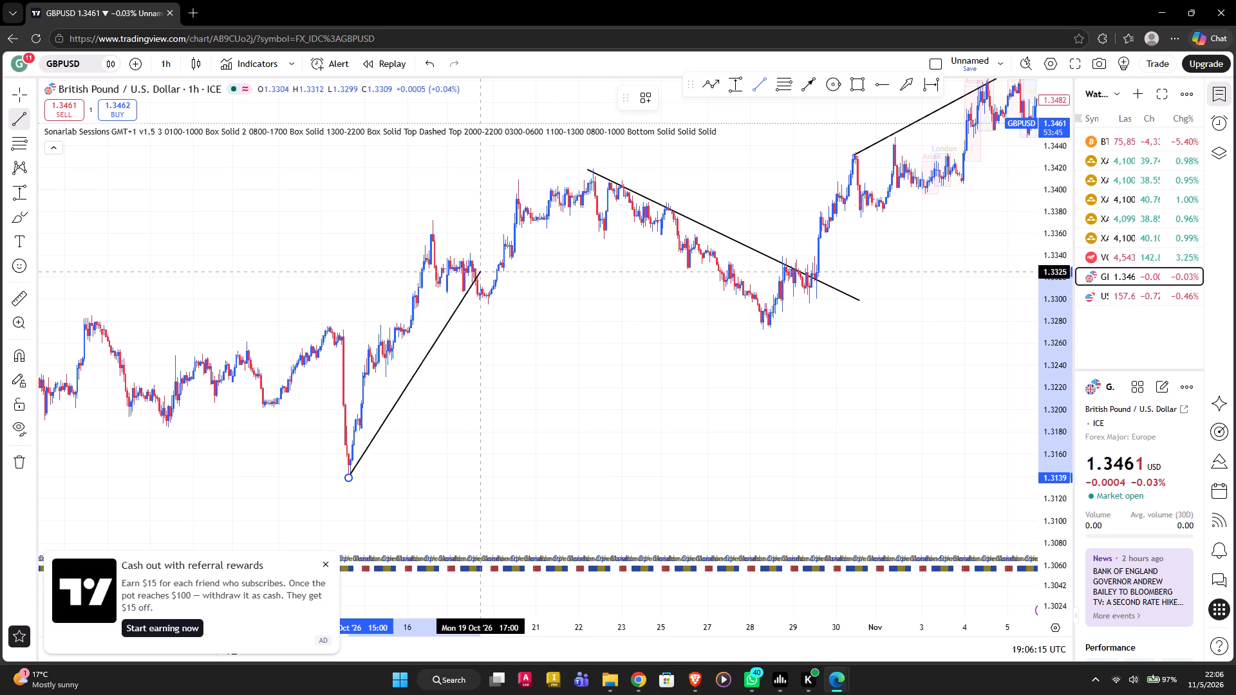
pyautogui.click(607, 153)
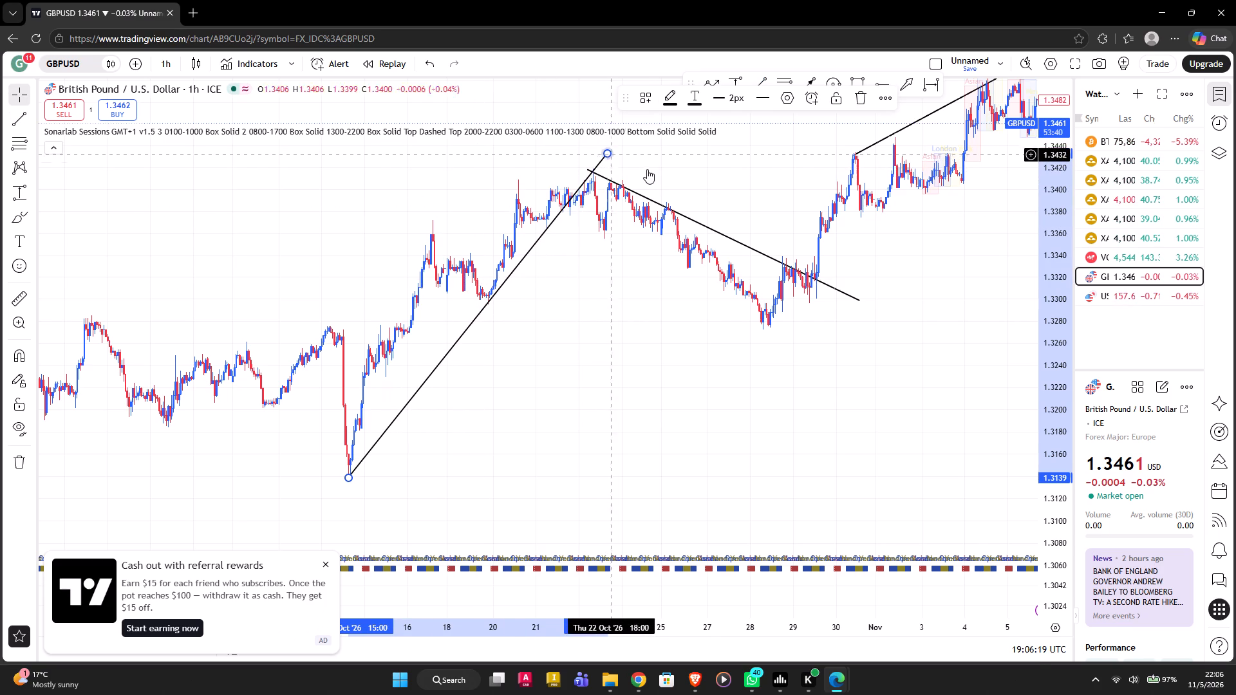
pyautogui.click(650, 170)
pyautogui.click(447, 451)
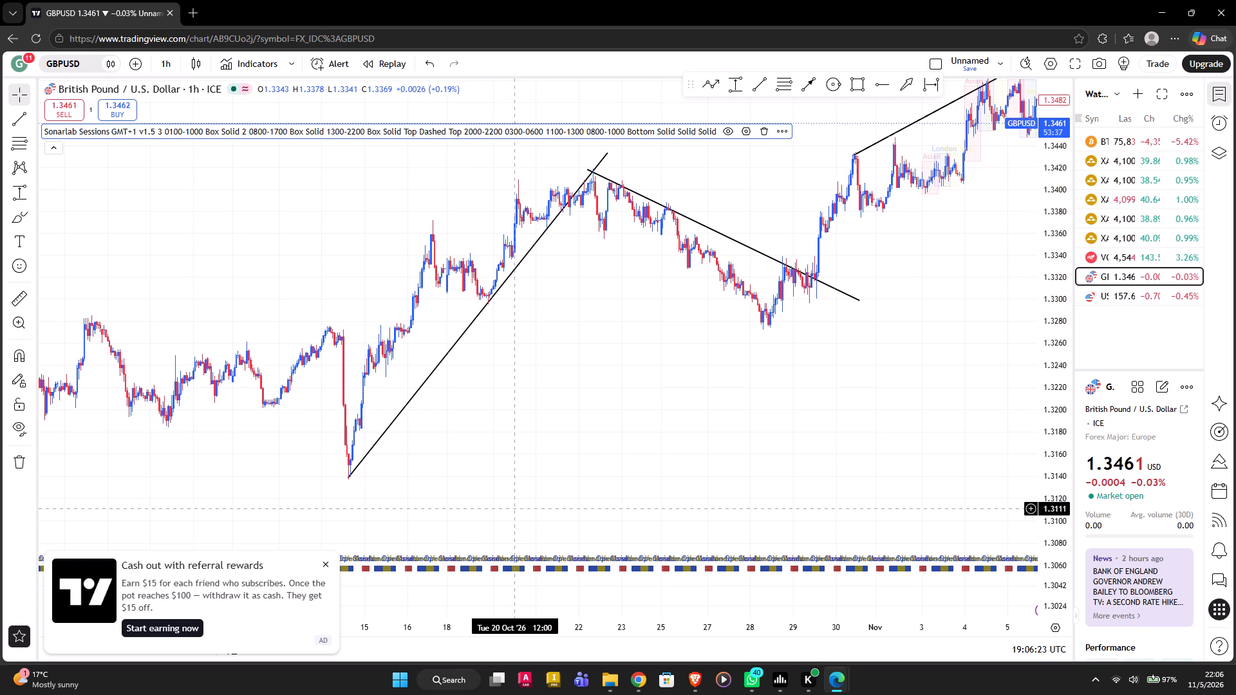
# Examine the GBPUSD hourly price action against the rising and descending trendlines from mid-October to the latest candles.
pyautogui.hscroll(-1, 614, 433)
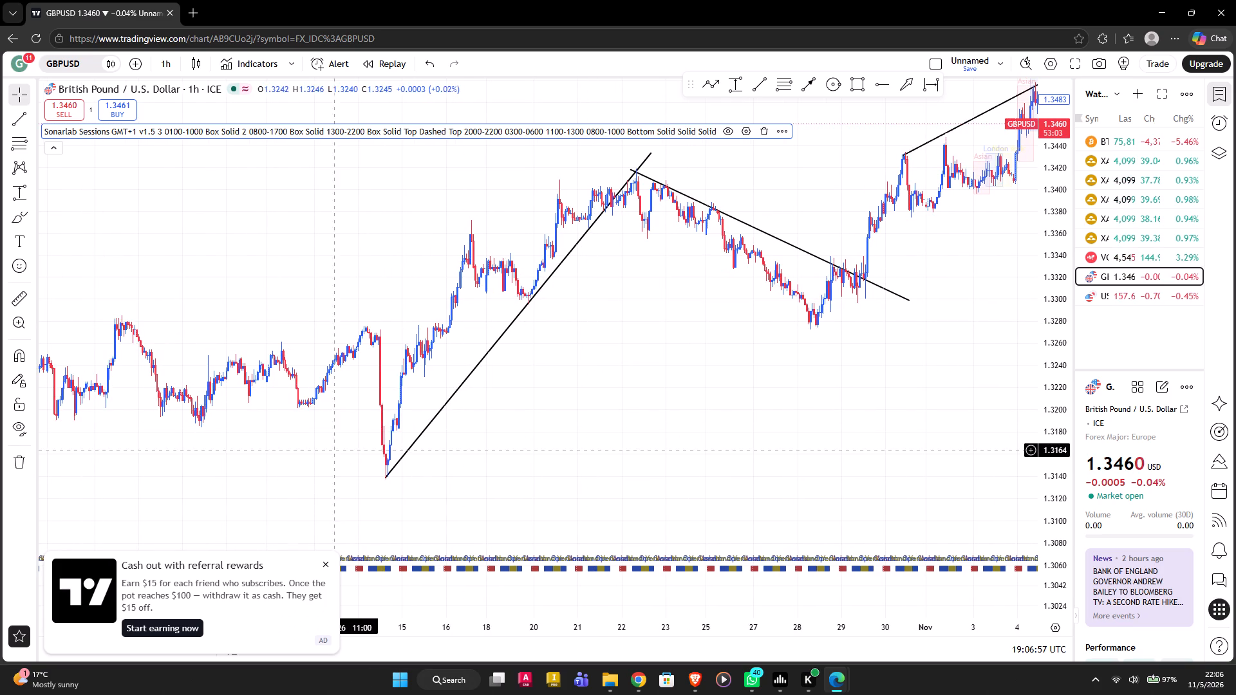
pyautogui.moveTo(312, 453); pyautogui.dragTo(596, 476)
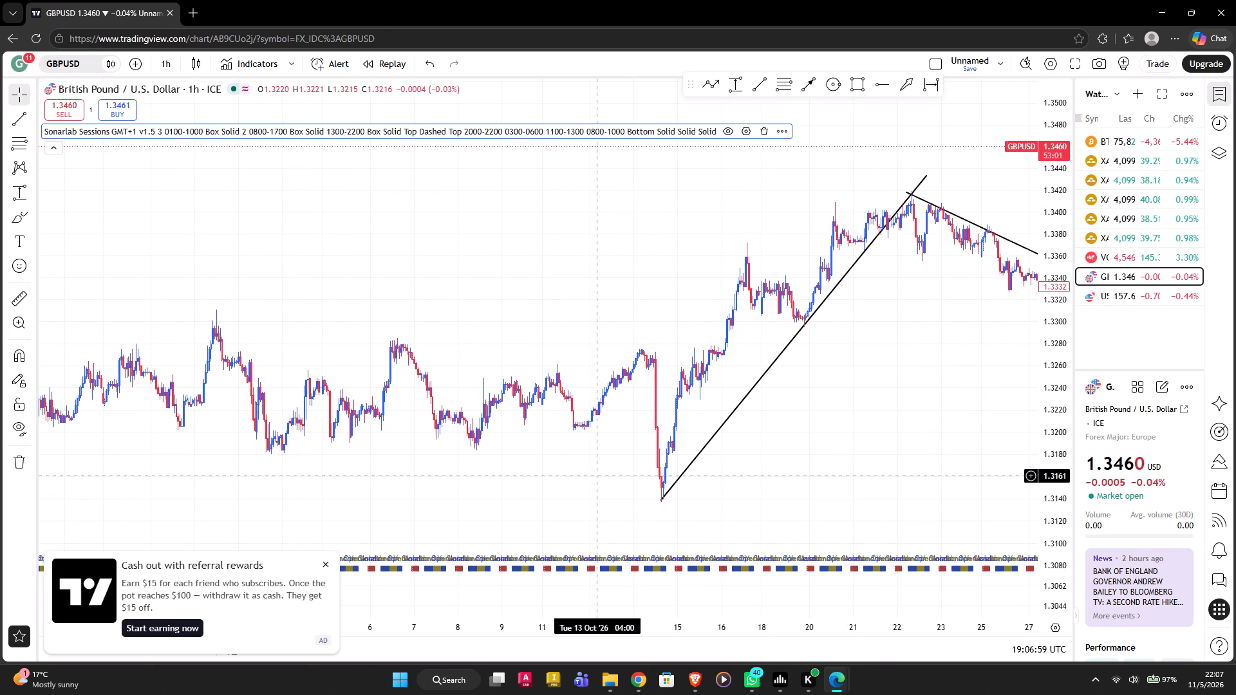
pyautogui.moveTo(596, 476); pyautogui.dragTo(141, 440)
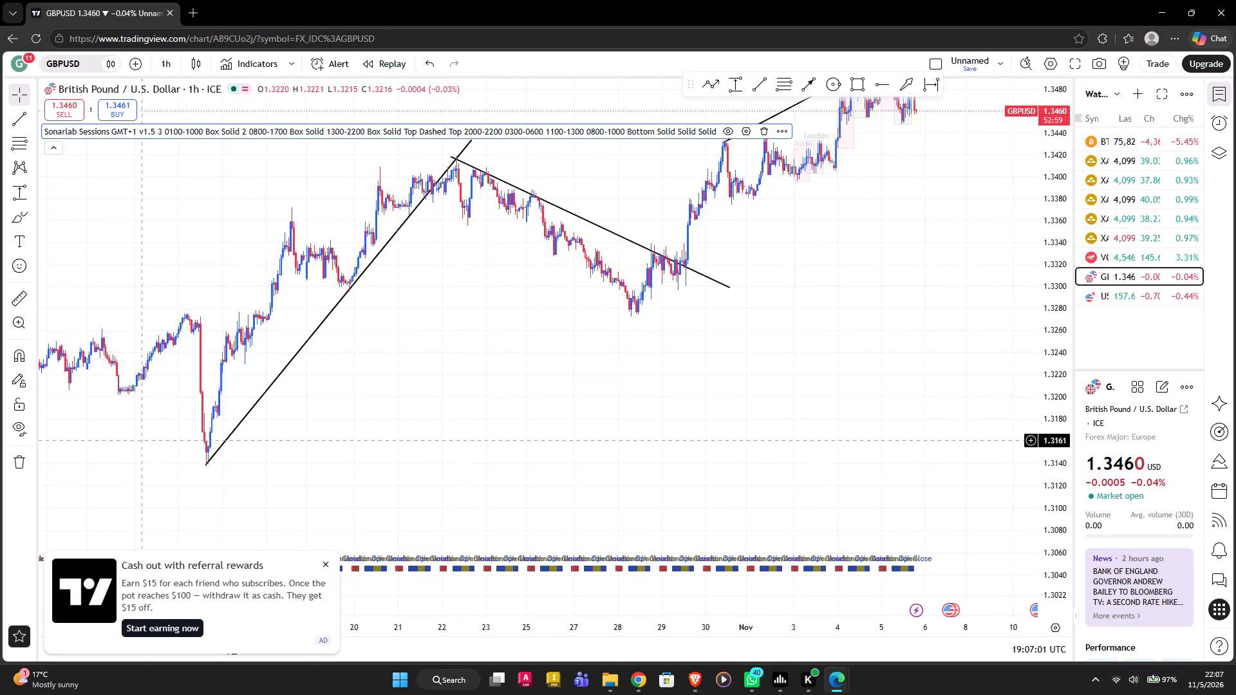
pyautogui.moveTo(543, 358); pyautogui.dragTo(490, 384)
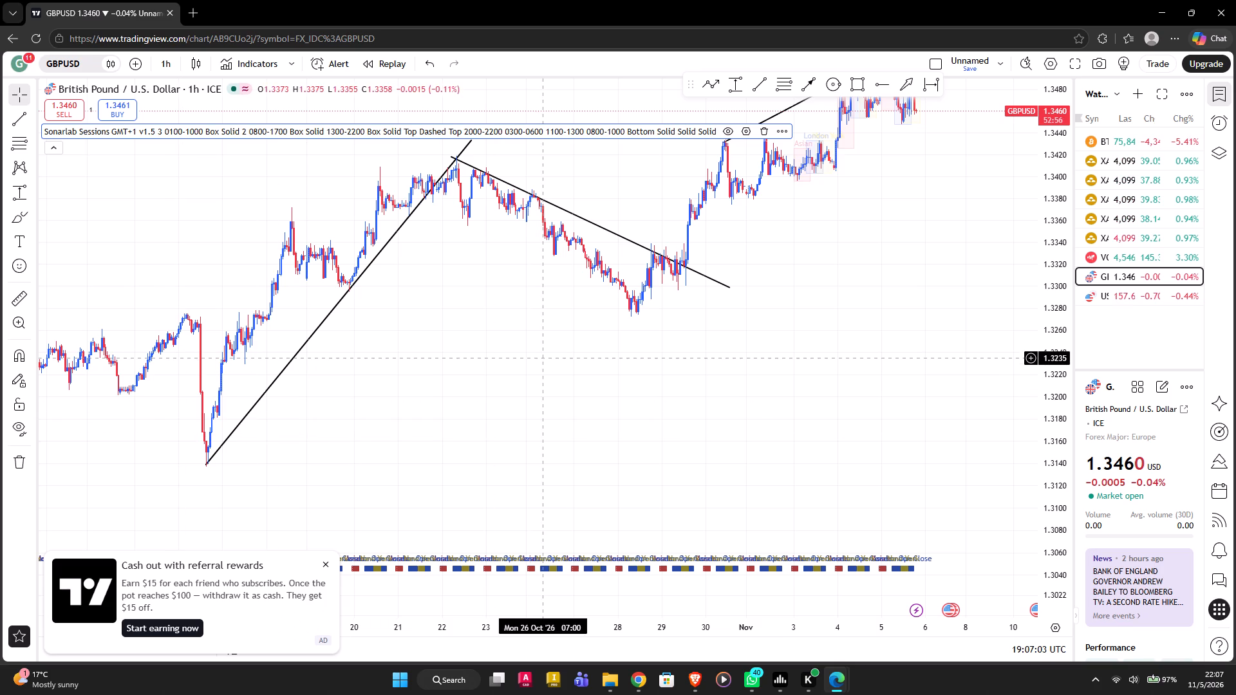
pyautogui.moveTo(490, 384); pyautogui.dragTo(273, 519)
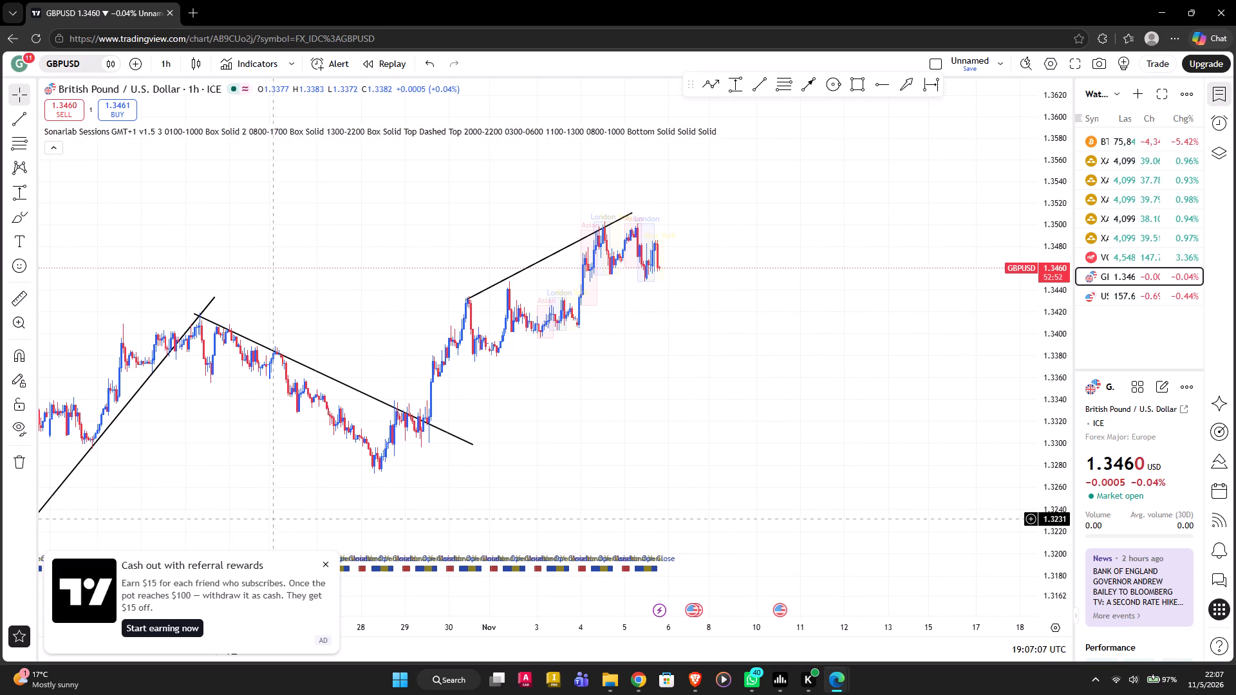
pyautogui.moveTo(508, 397); pyautogui.dragTo(600, 390)
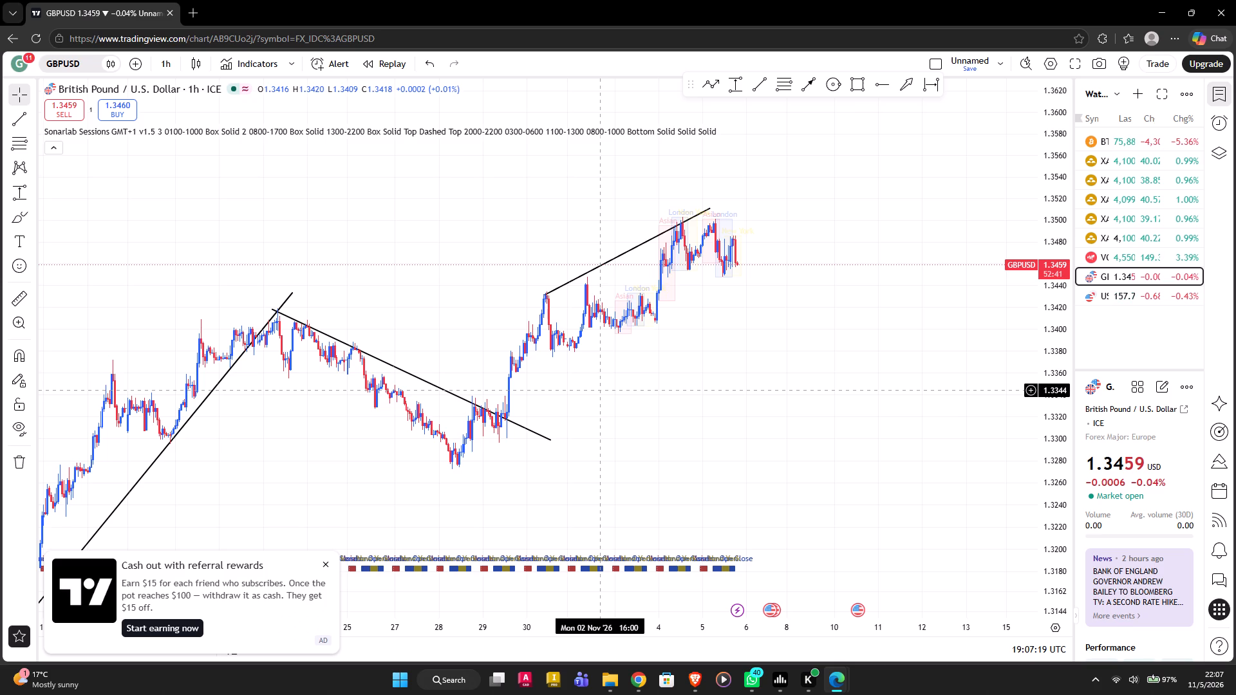
pyautogui.moveTo(574, 375); pyautogui.dragTo(832, 318)
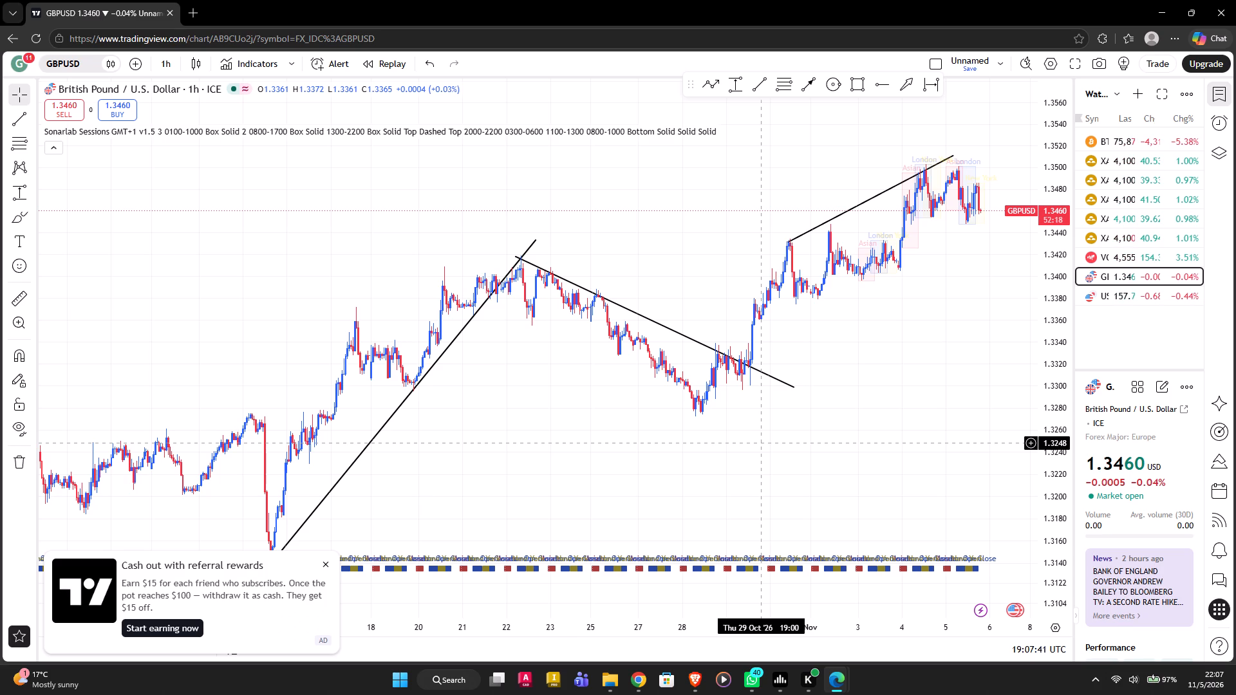
pyautogui.hscroll(-1, 761, 443)
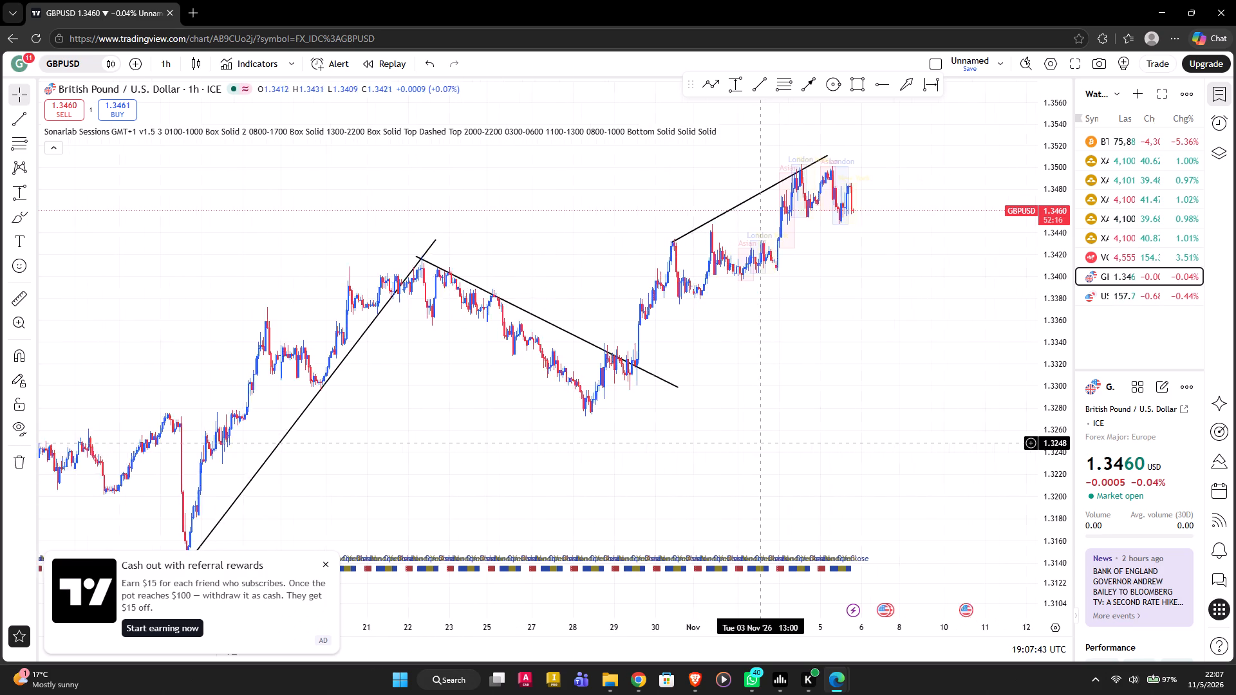
pyautogui.hscroll(-1, 761, 443)
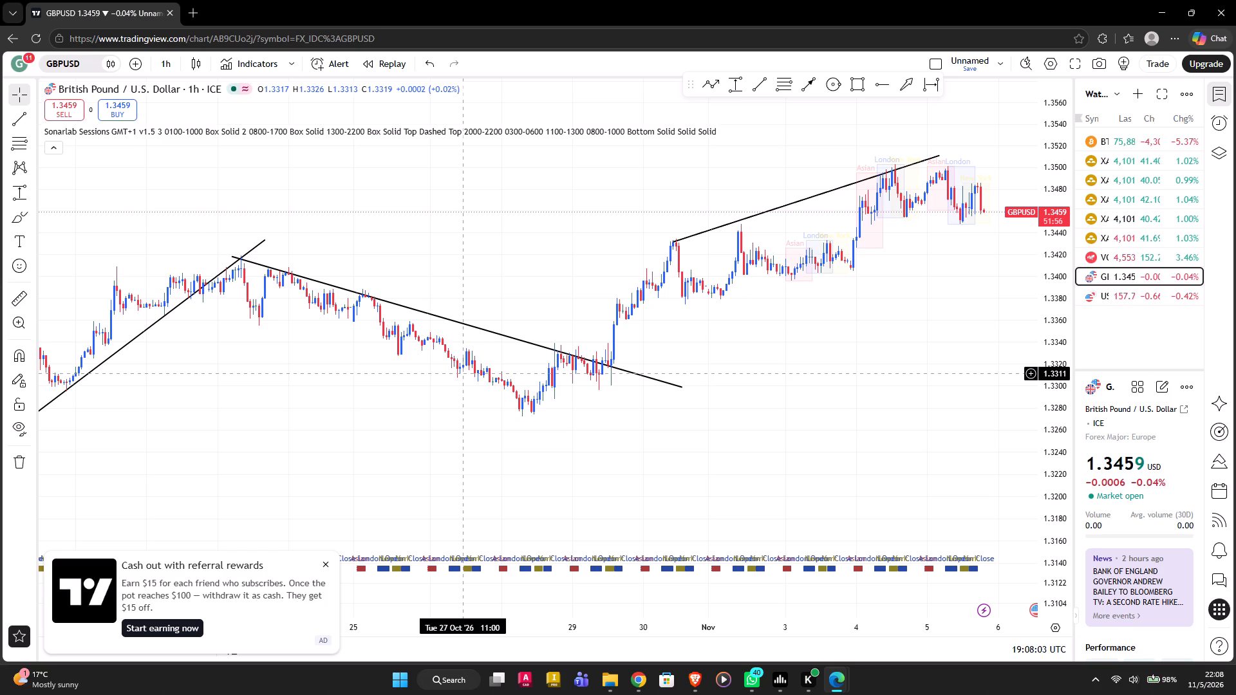
pyautogui.hscroll(-2, 478, 351)
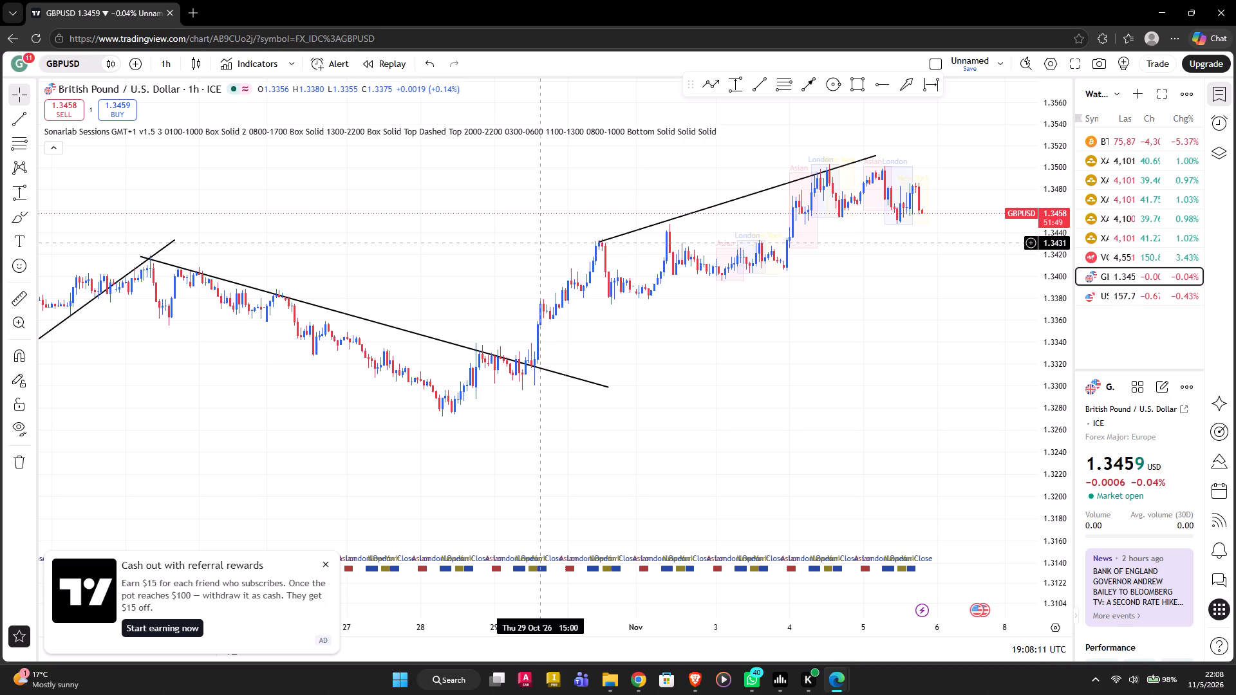
# Delete the rising trendline drawn across the highs from 30 October to 5 November on the hourly GBPUSD chart.
pyautogui.click(692, 214)
pyautogui.press('BackSpace')
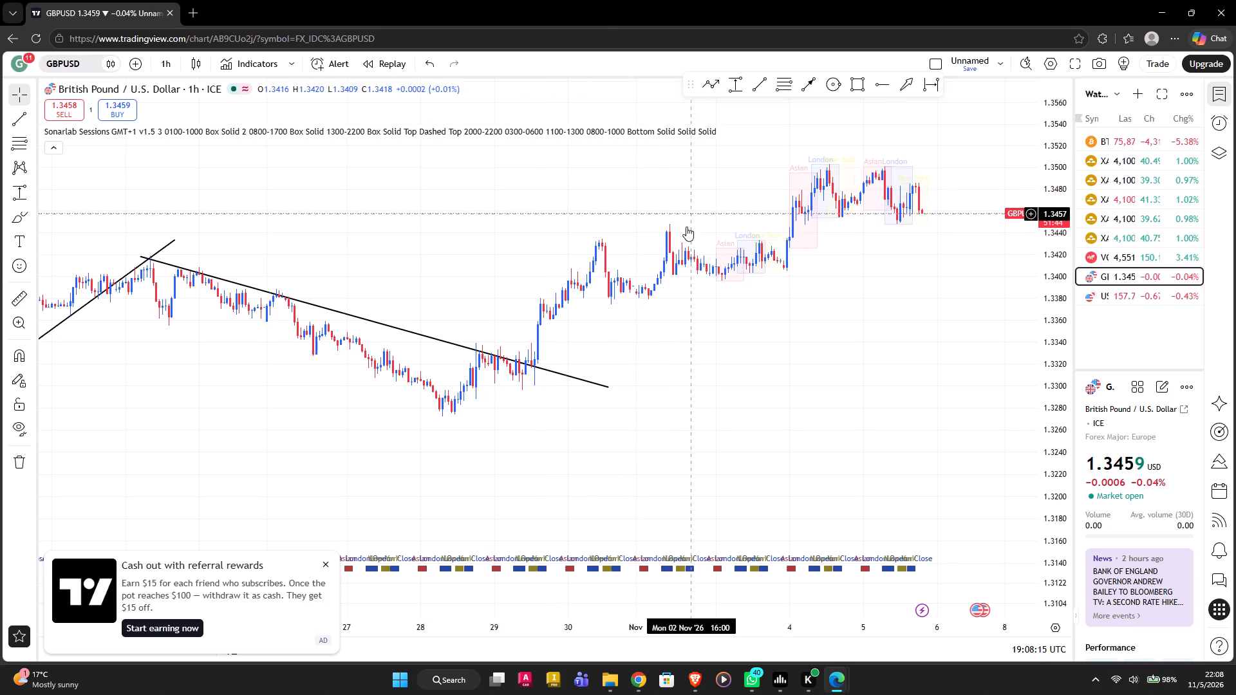
# Draw a rising trendline on the hourly chart from the 28 October low at about 1.3273 to about 1.3472 on 6 November.
pyautogui.click(760, 93)
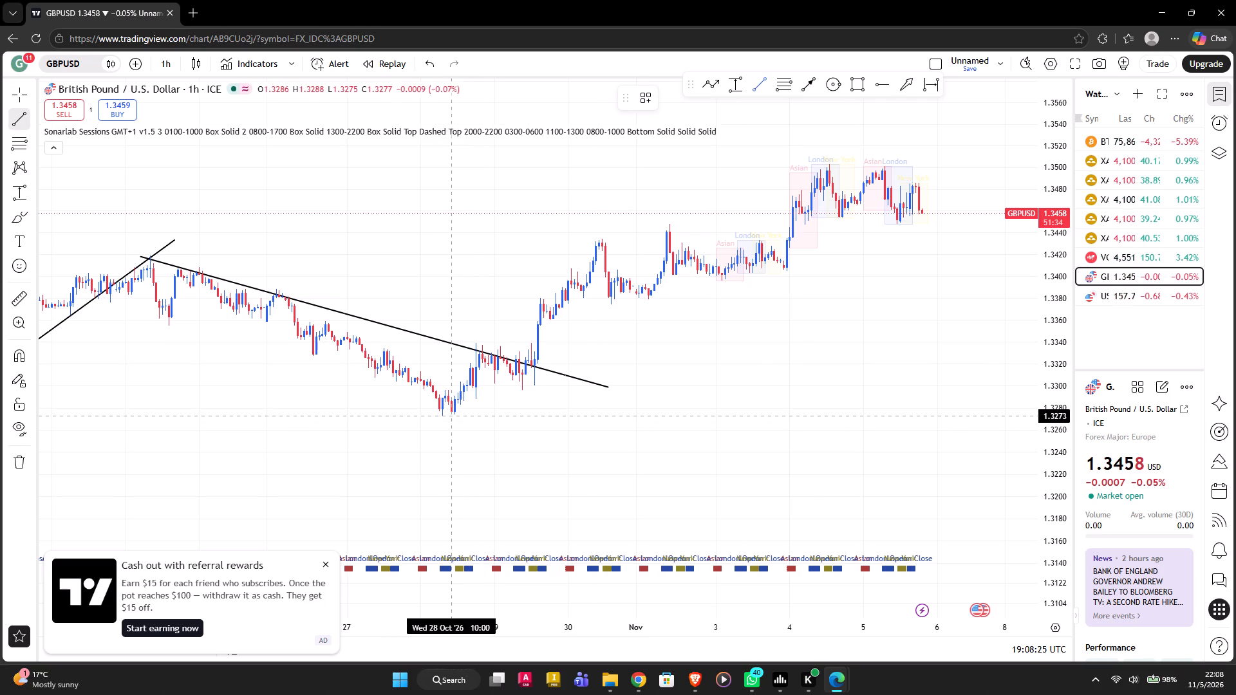
pyautogui.click(451, 416)
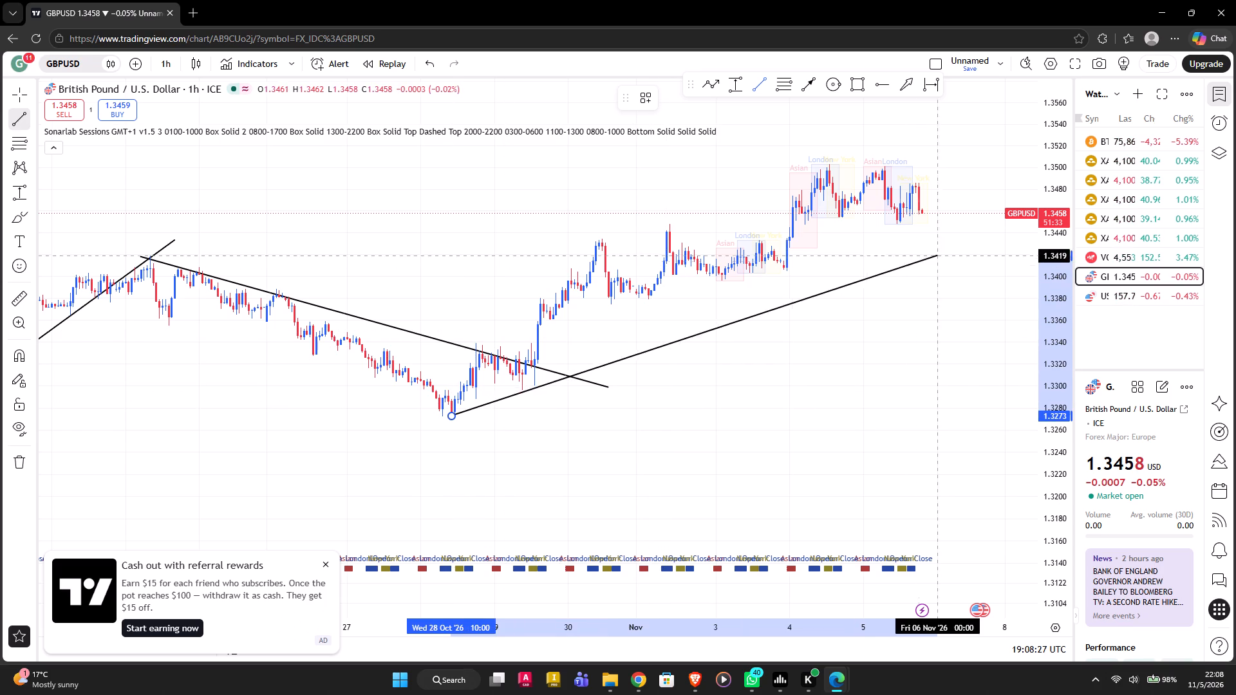
pyautogui.click(959, 198)
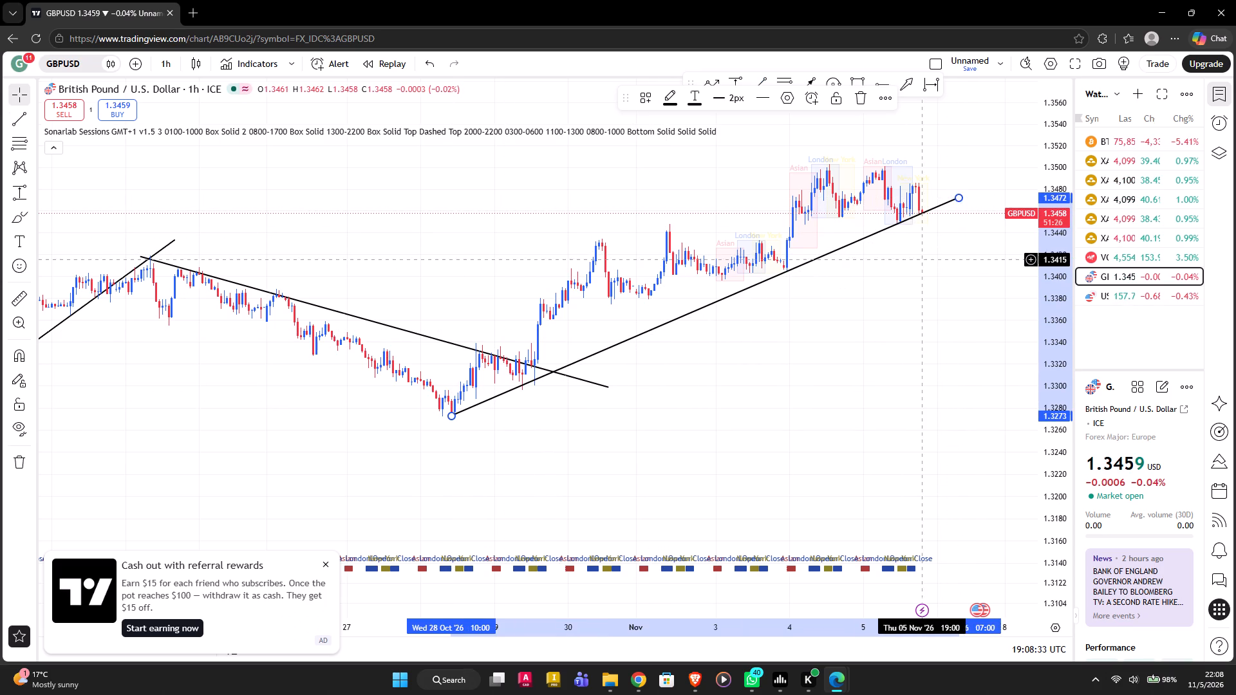
pyautogui.click(920, 262)
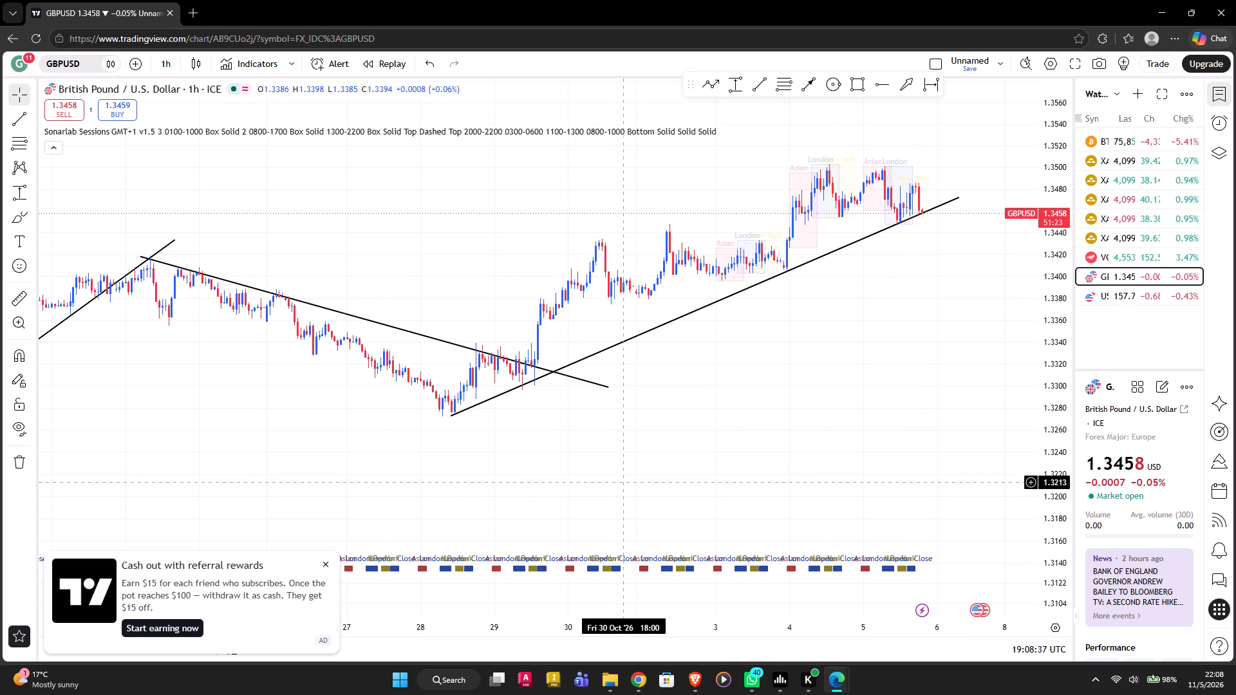
# Examine the hourly GBPUSD swings against the trendlines from the mid-October low through to the latest candles.
pyautogui.moveTo(627, 478); pyautogui.dragTo(539, 533)
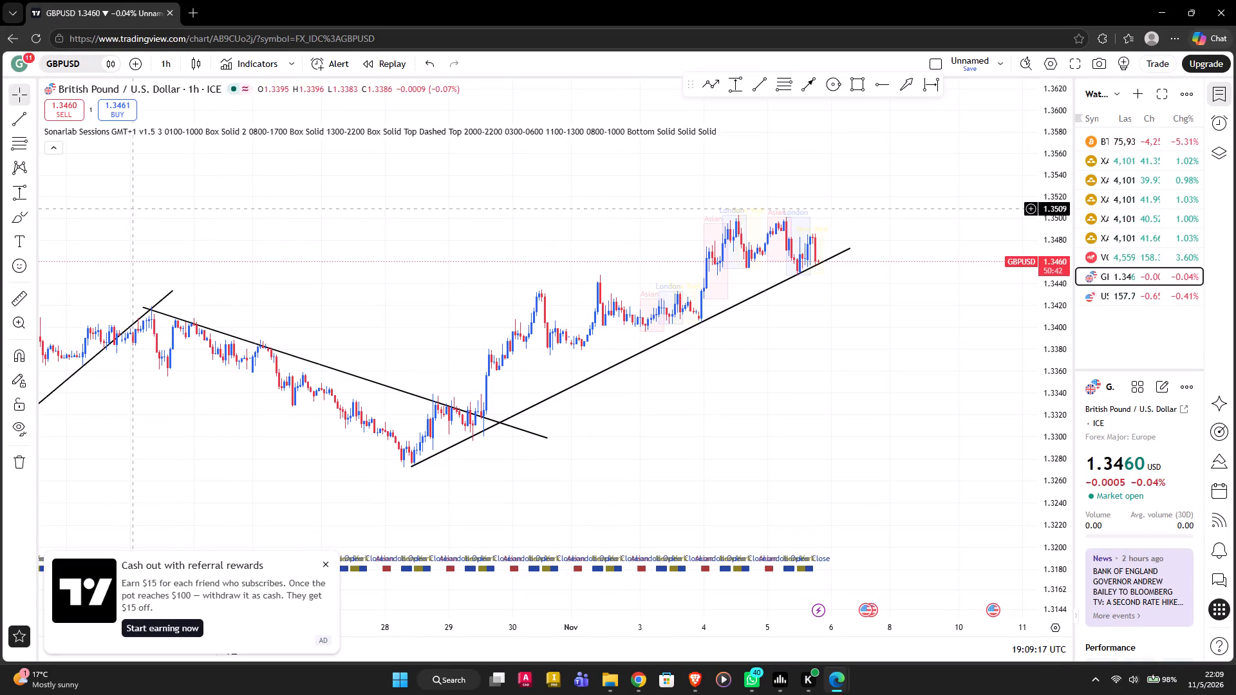
pyautogui.moveTo(144, 400); pyautogui.dragTo(559, 351)
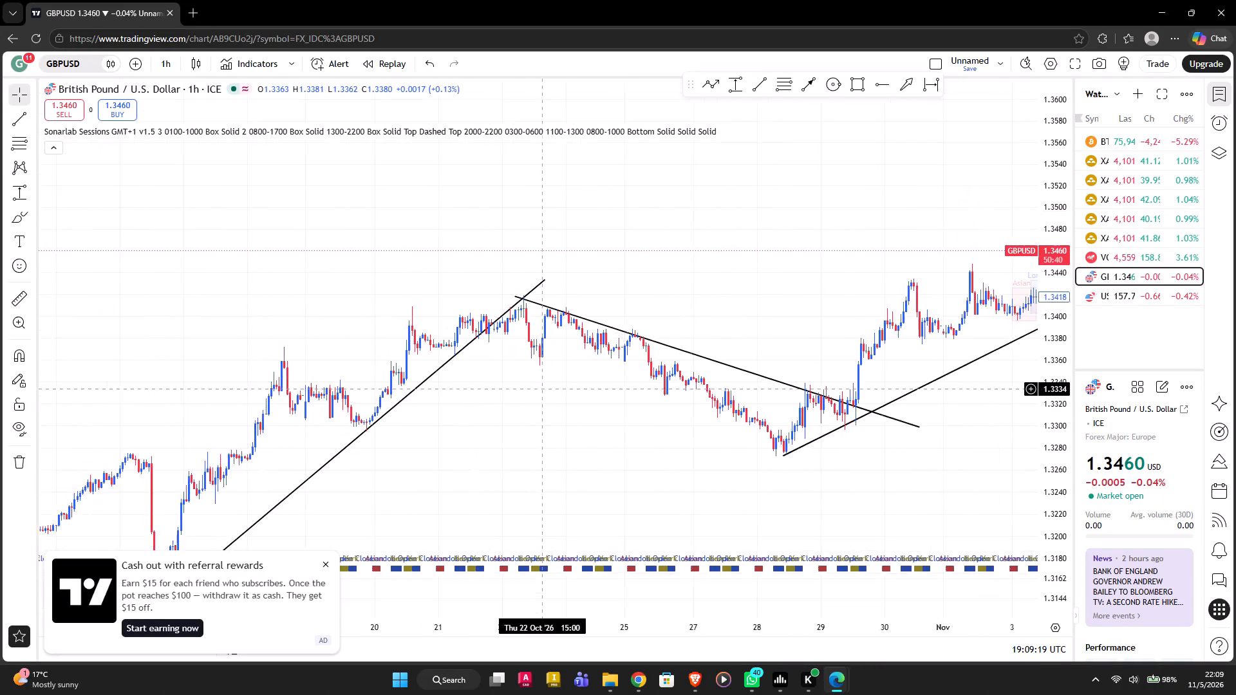
pyautogui.moveTo(559, 351); pyautogui.dragTo(592, 312)
pyautogui.moveTo(461, 389); pyautogui.dragTo(472, 380)
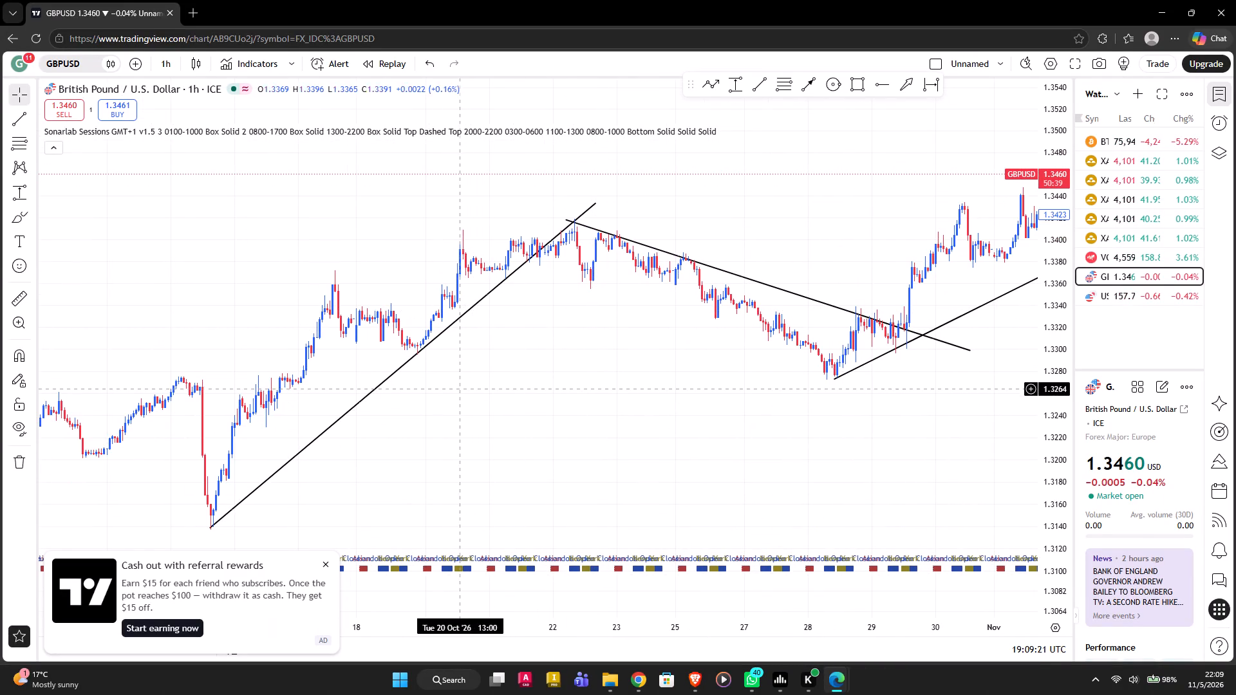
pyautogui.moveTo(472, 380); pyautogui.dragTo(514, 329)
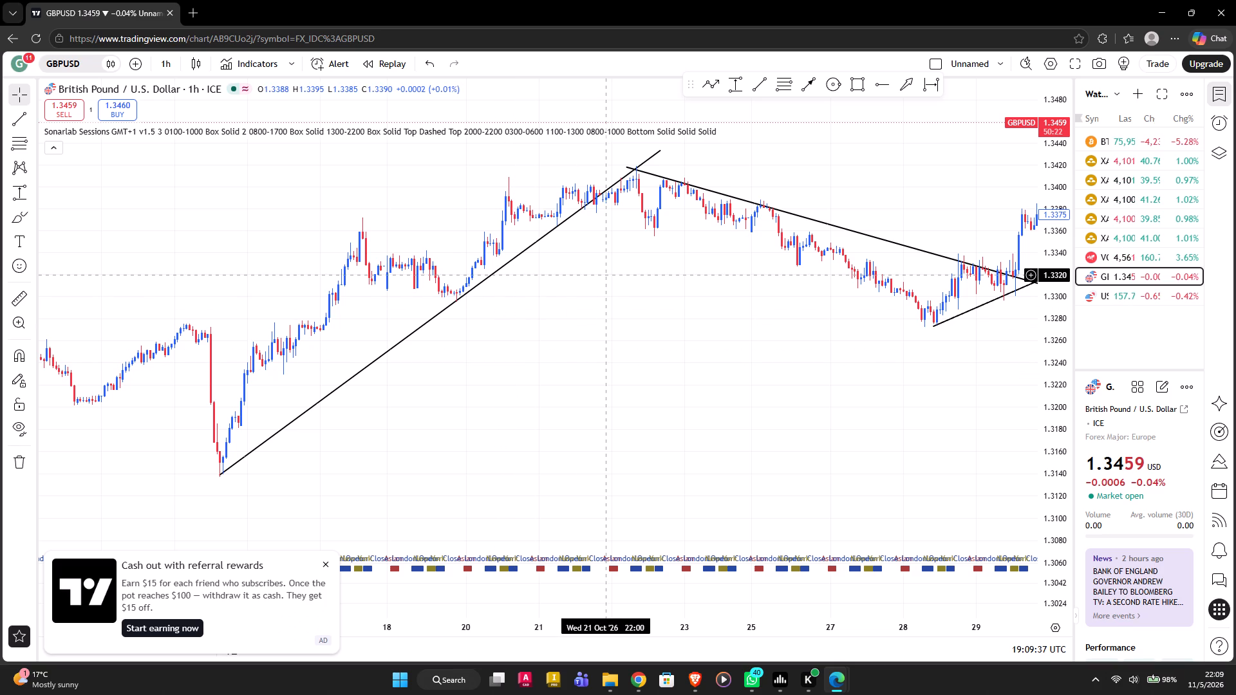
pyautogui.moveTo(603, 290); pyautogui.dragTo(581, 335)
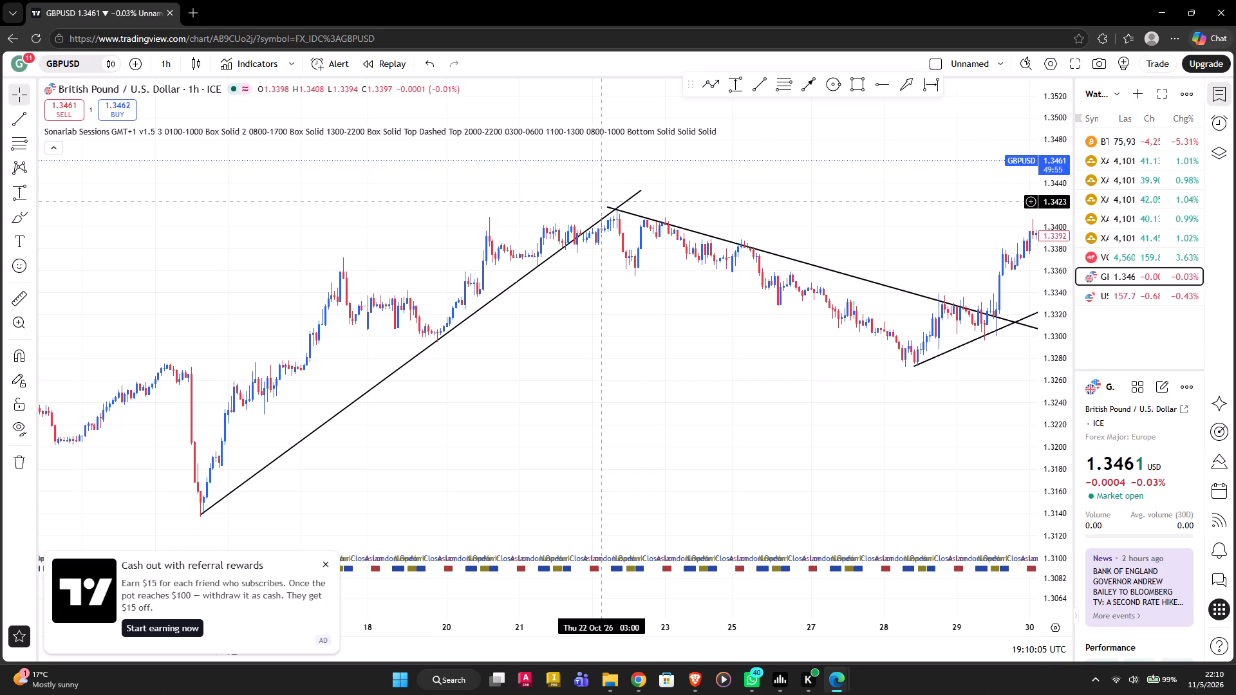
pyautogui.hscroll(2, 601, 201)
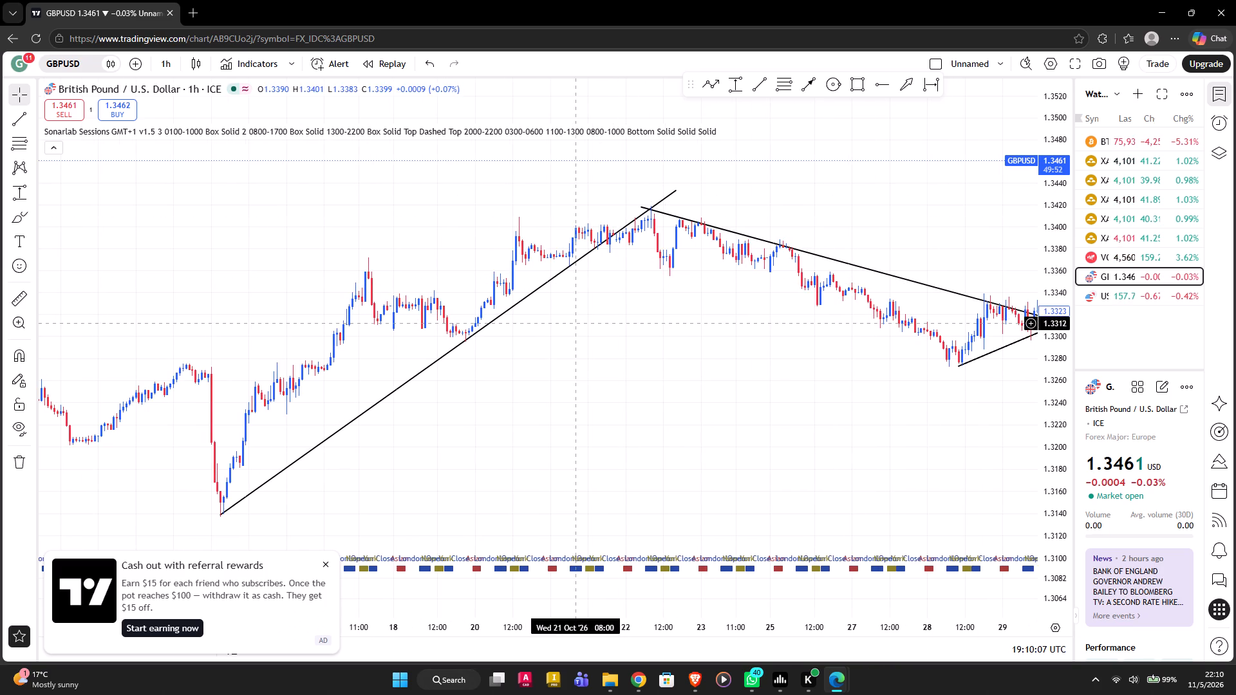
pyautogui.moveTo(866, 384); pyautogui.dragTo(442, 401)
pyautogui.moveTo(886, 354); pyautogui.dragTo(431, 435)
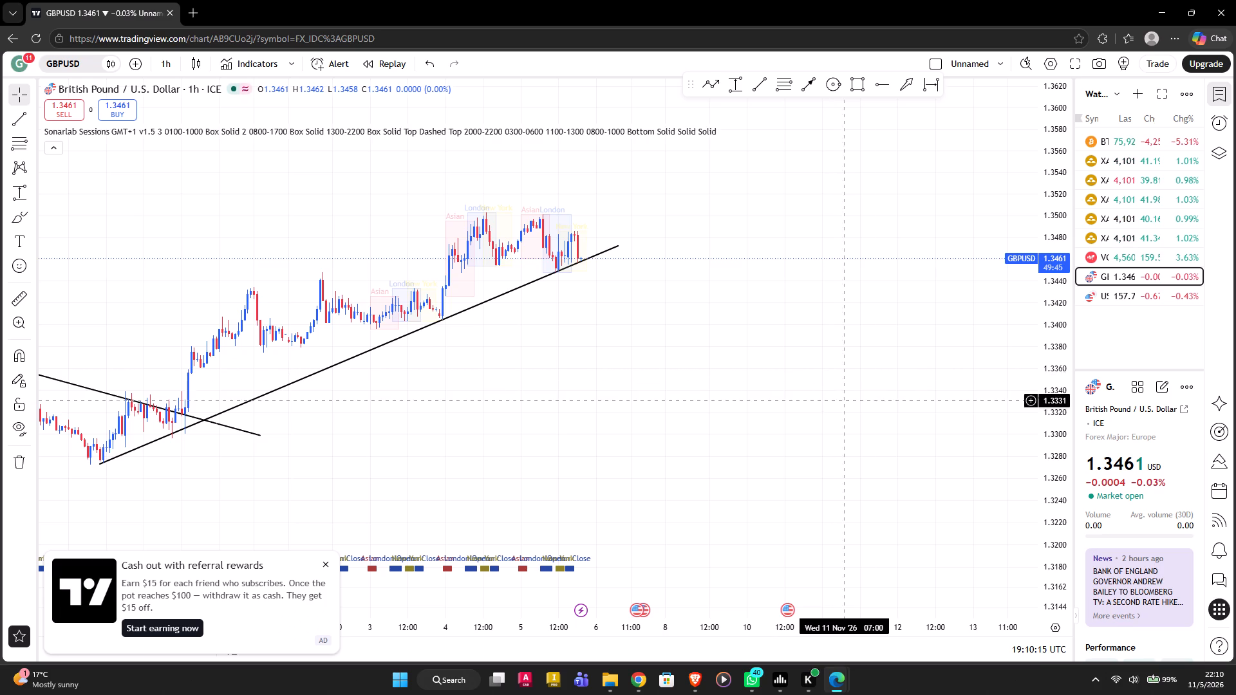
pyautogui.moveTo(789, 382); pyautogui.dragTo(975, 358)
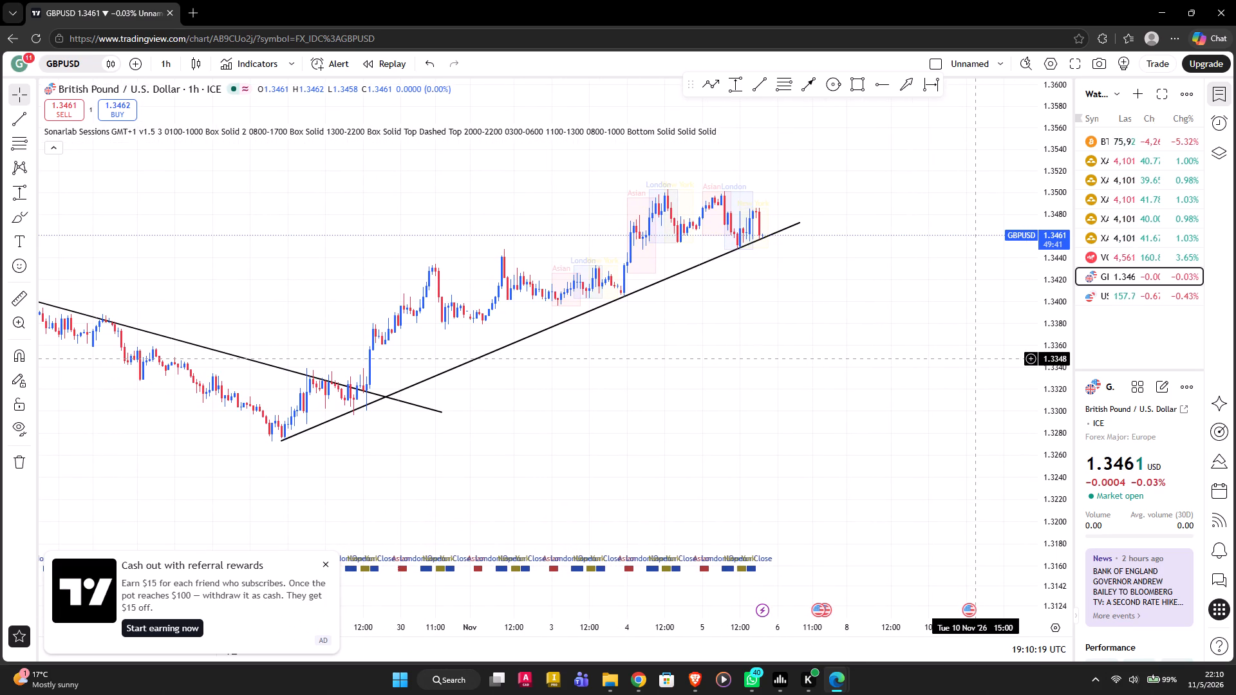
# Change the GBPUSD chart interval to 5 minutes.
pyautogui.press('5')
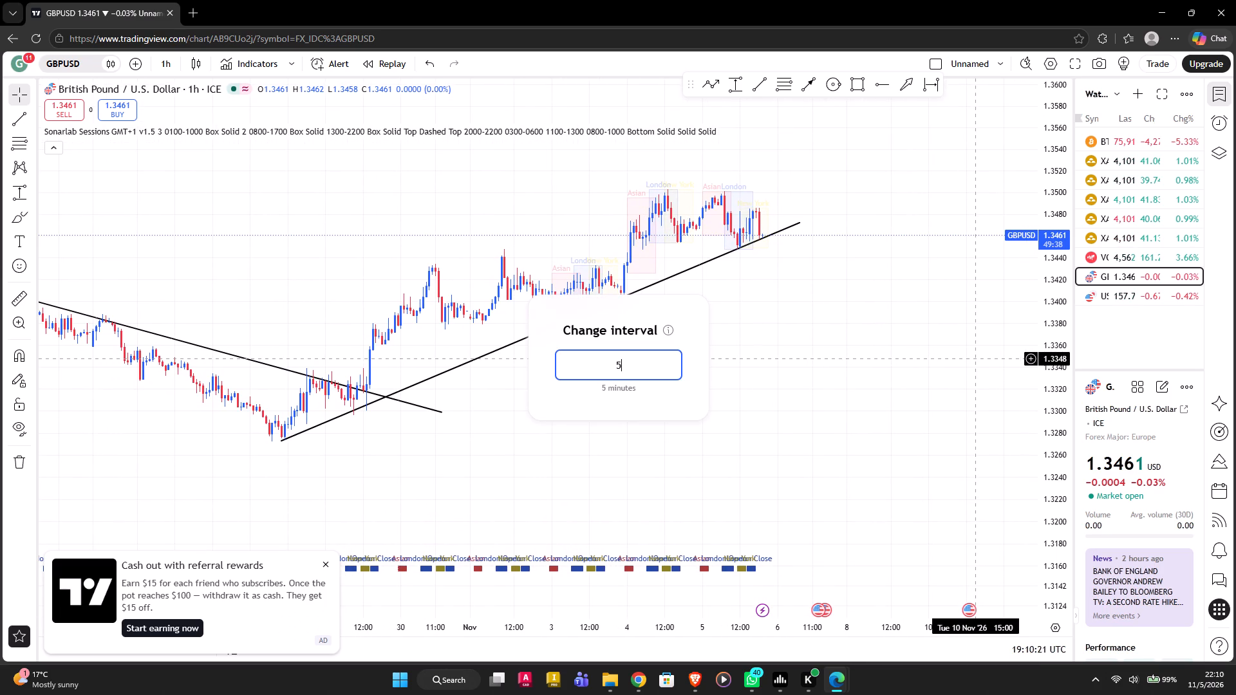
pyautogui.press('Return')
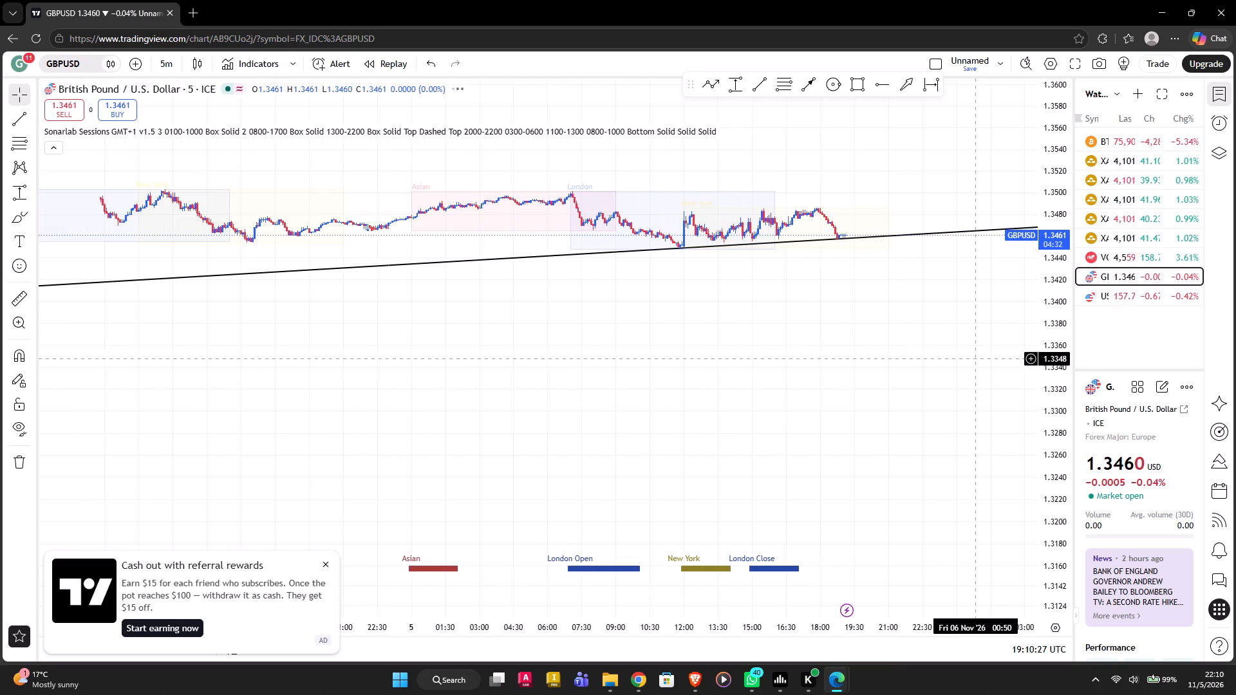
# Examine the 5-minute GBPUSD price action of 4 and 5 November against the Sonarlab session boxes and the rising trendline.
pyautogui.rightClick(1079, 326)
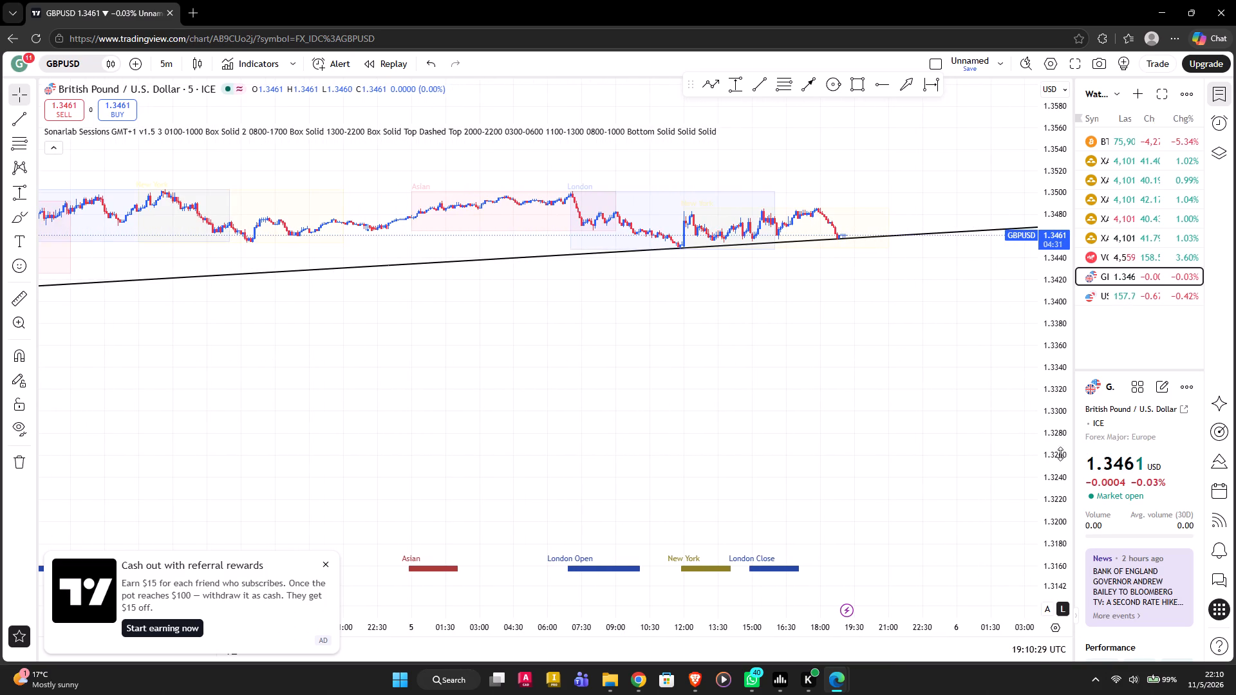
pyautogui.rightClick(973, 387)
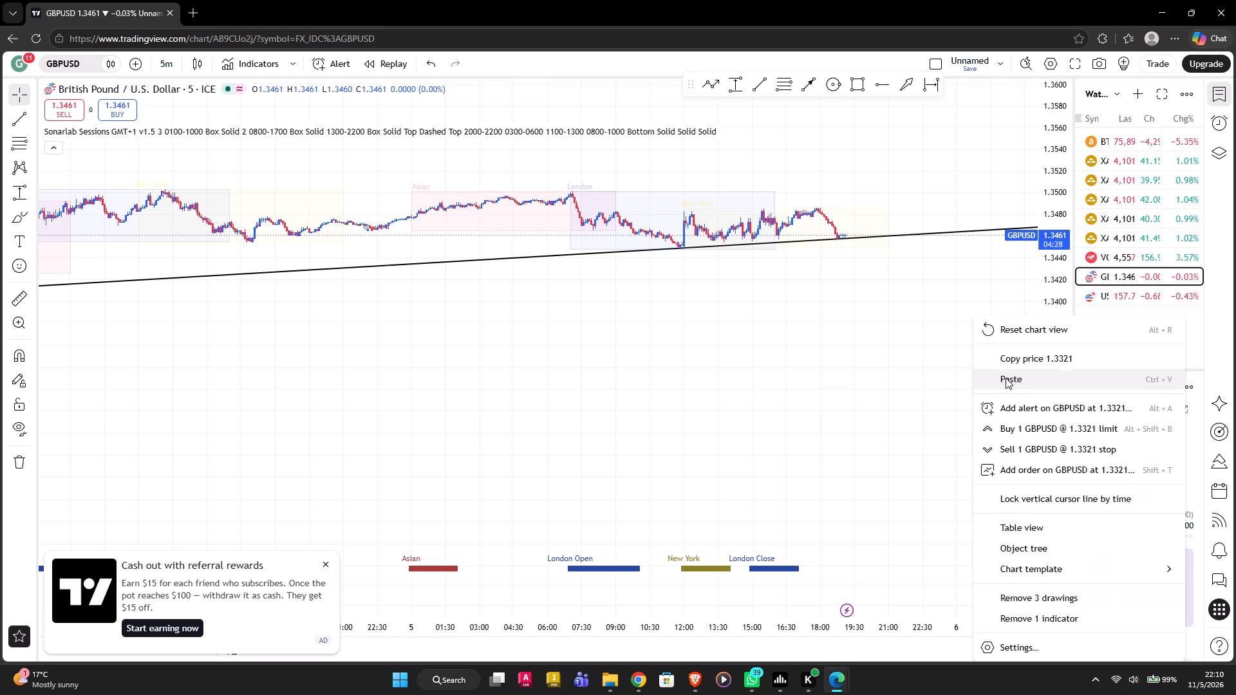
pyautogui.click(1014, 330)
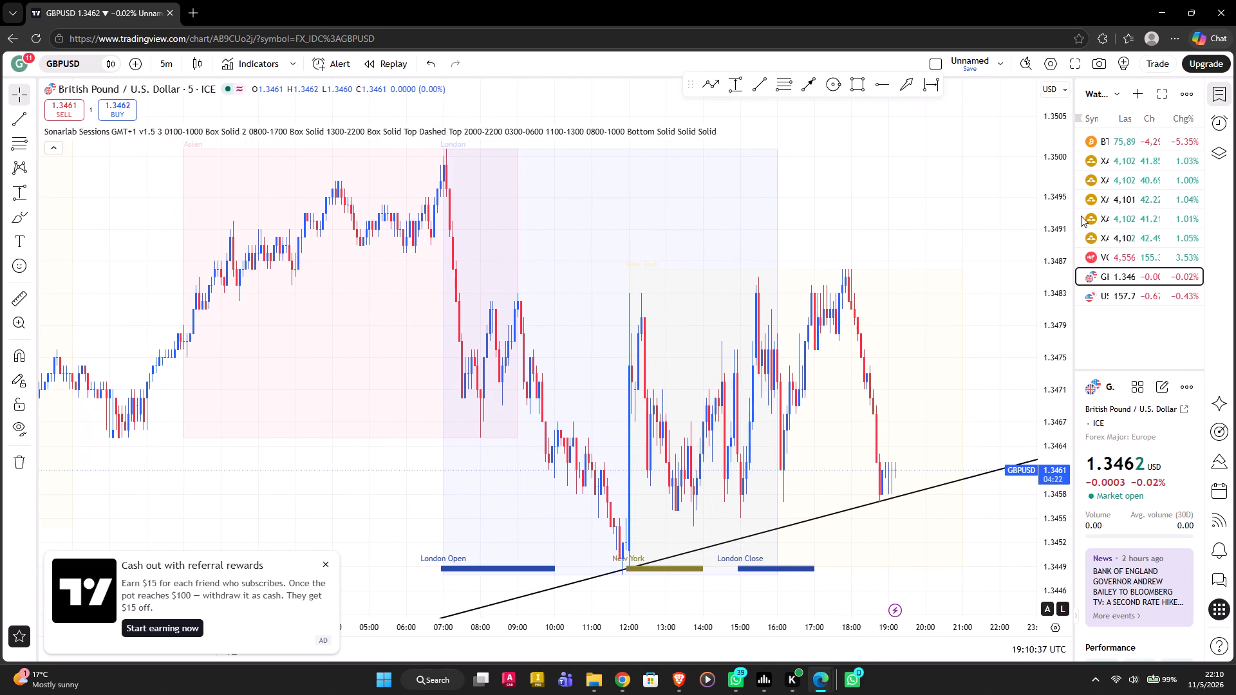
pyautogui.moveTo(1060, 209); pyautogui.dragTo(1039, 347)
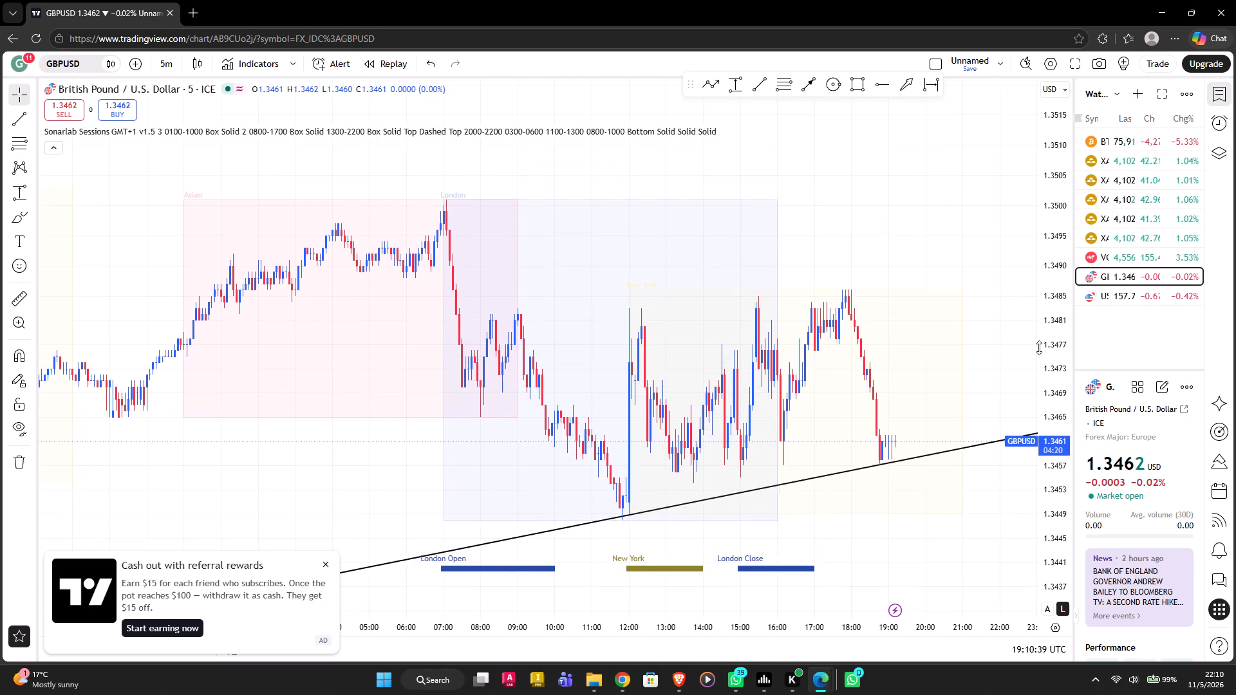
pyautogui.moveTo(1039, 347); pyautogui.dragTo(1041, 386)
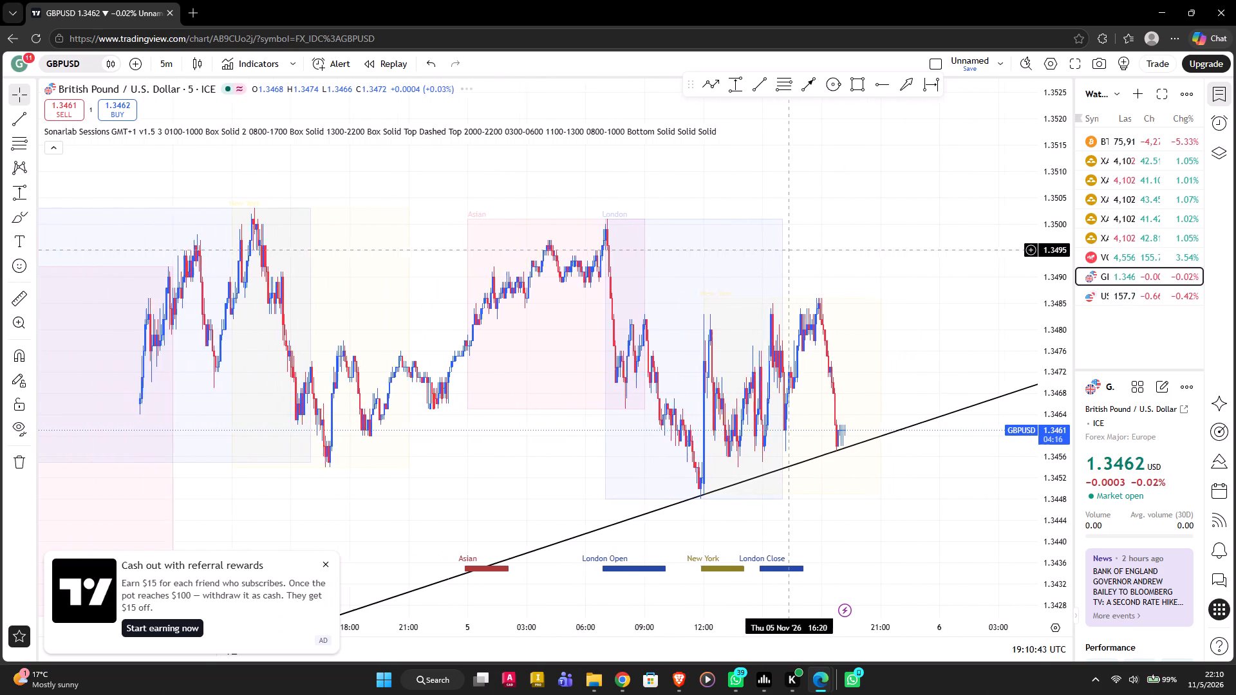
pyautogui.moveTo(640, 326); pyautogui.dragTo(688, 261)
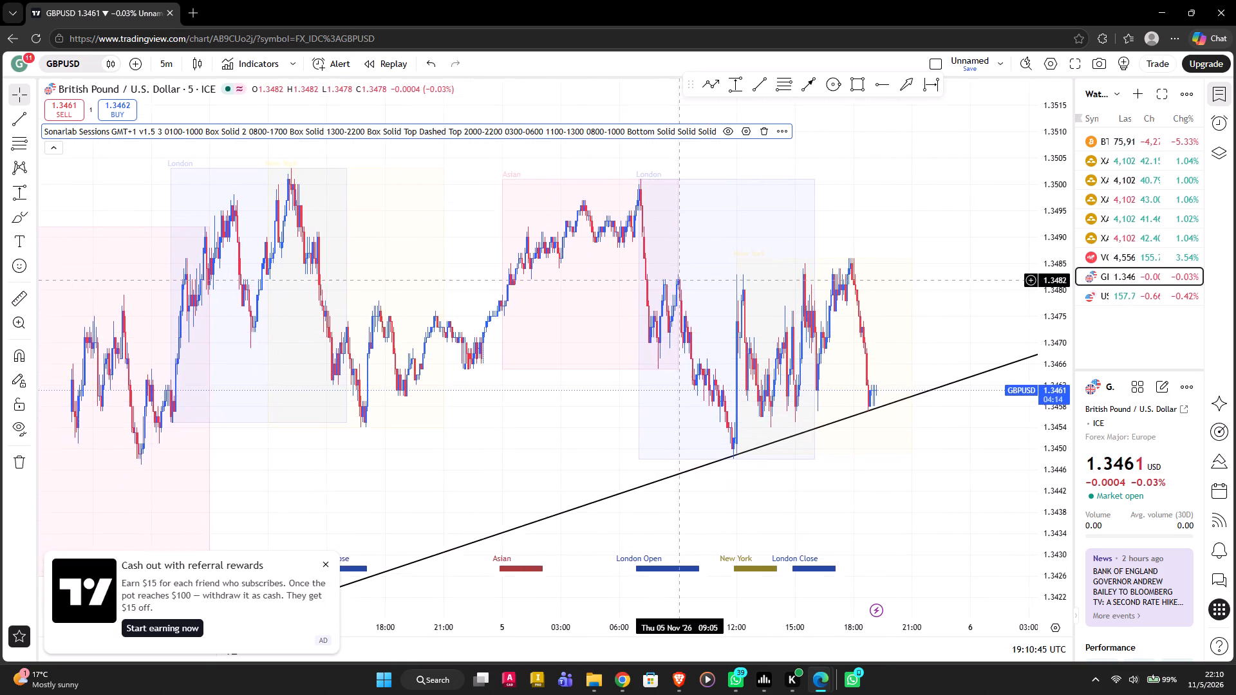
pyautogui.moveTo(688, 261); pyautogui.dragTo(709, 221)
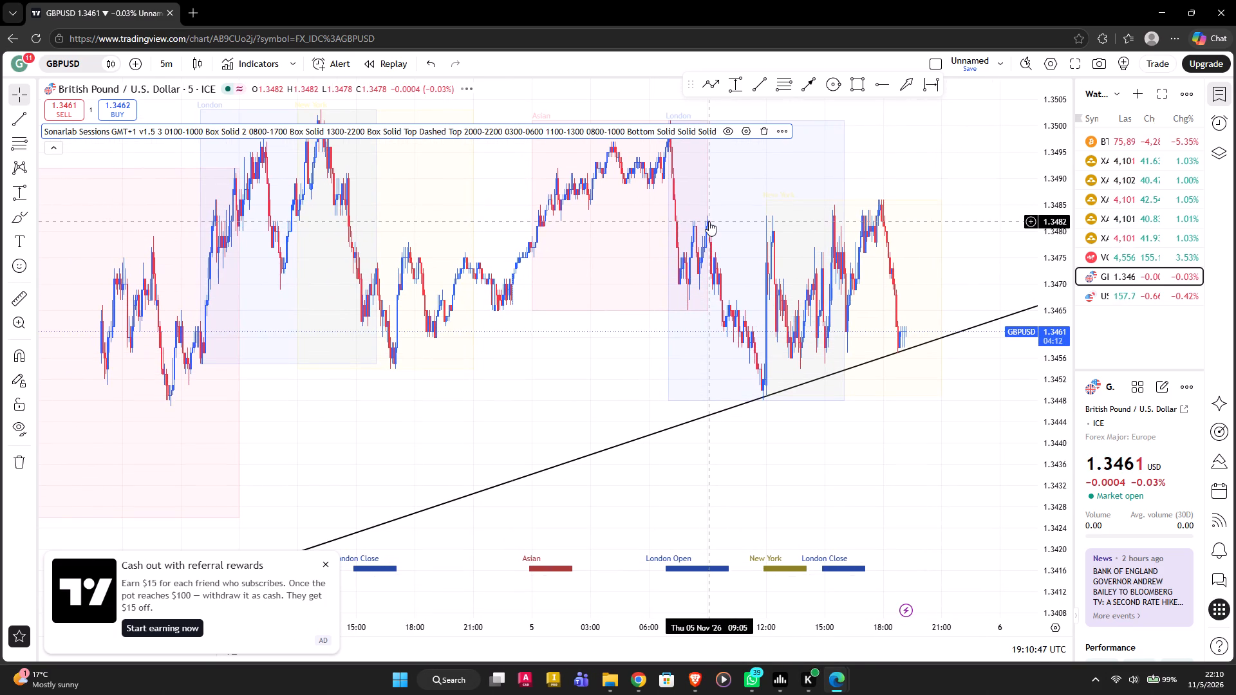
pyautogui.click(604, 358)
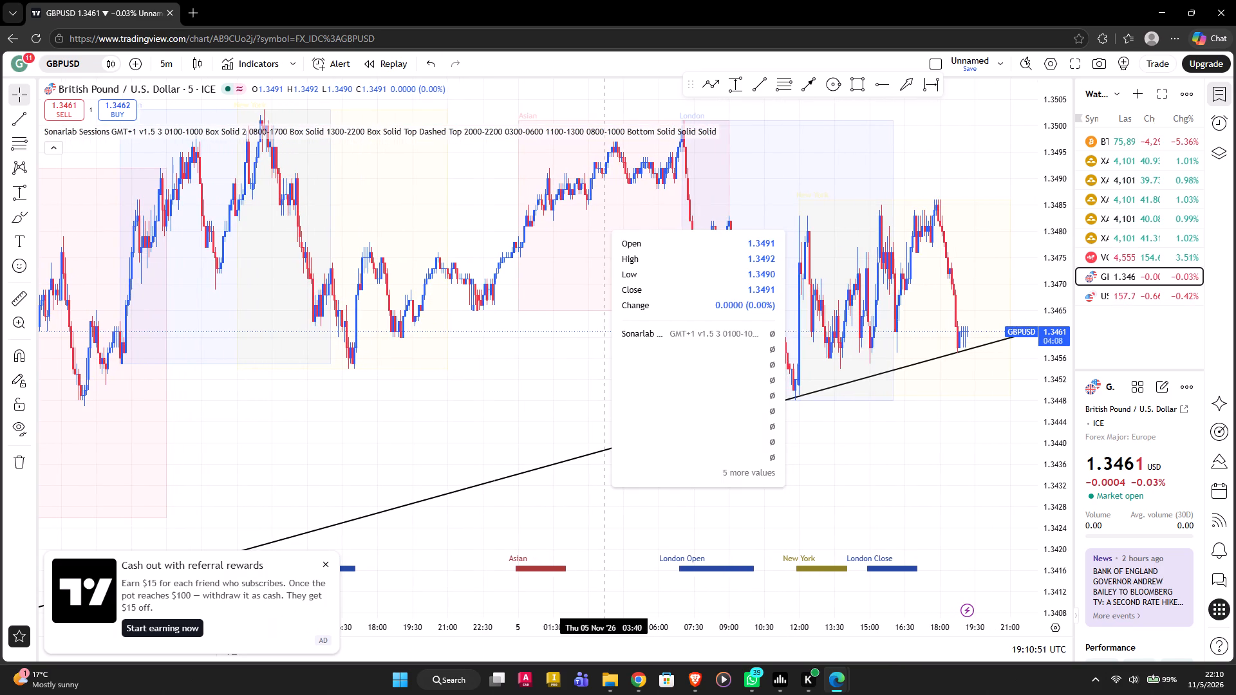
pyautogui.click(583, 335)
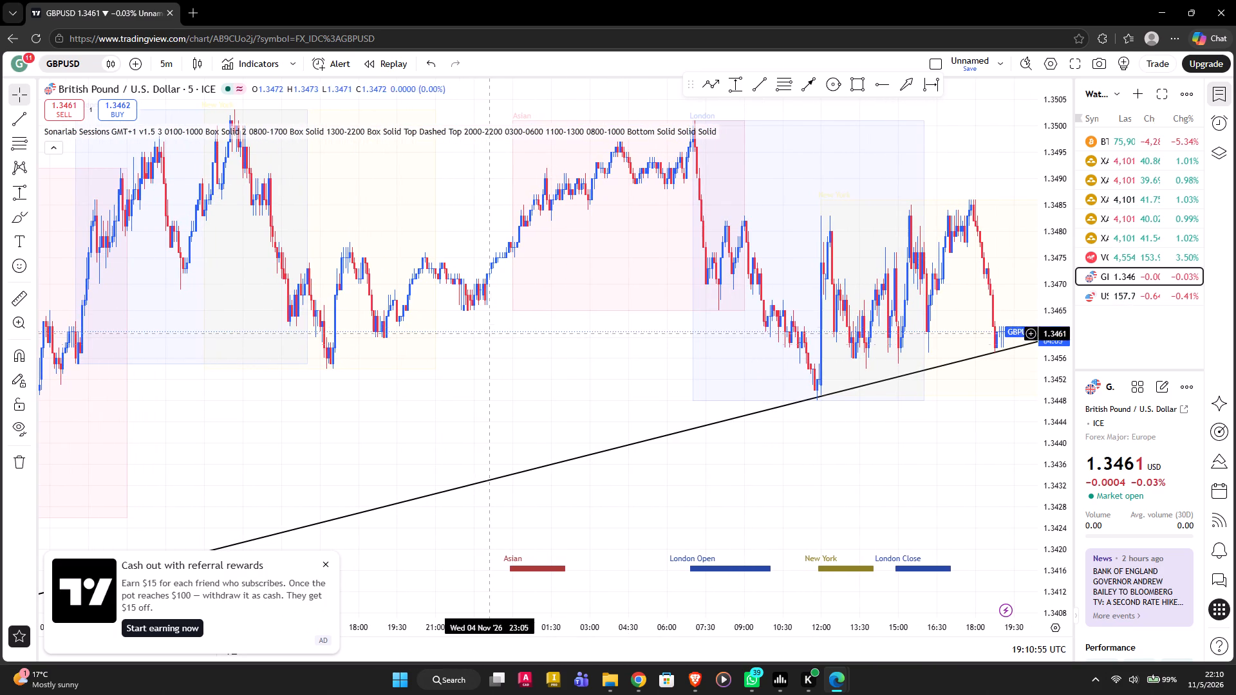
pyautogui.click(455, 391)
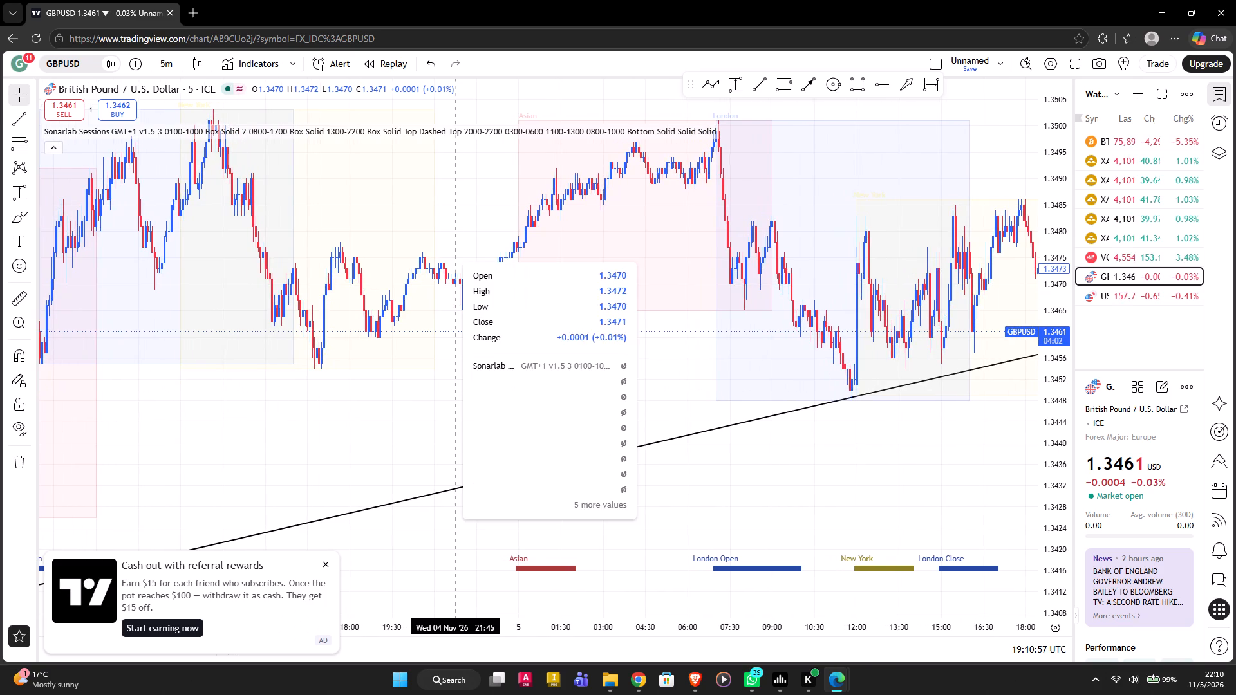
pyautogui.moveTo(579, 340); pyautogui.dragTo(487, 401)
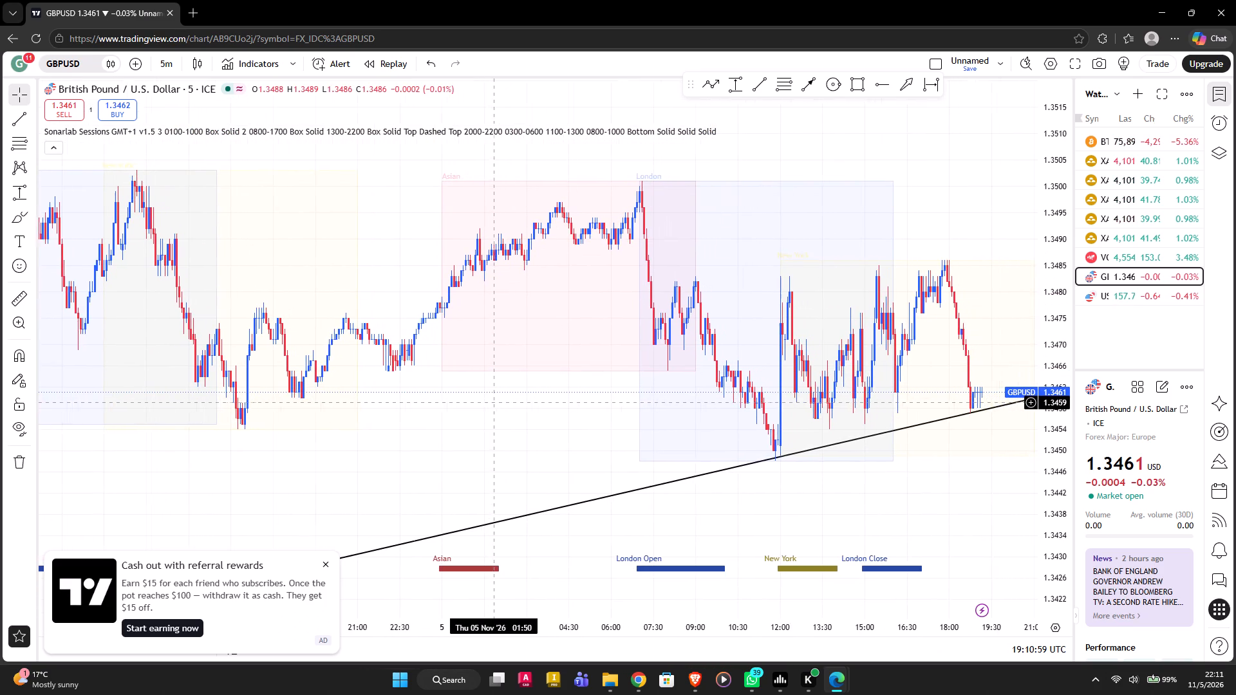
pyautogui.moveTo(487, 401); pyautogui.dragTo(339, 392)
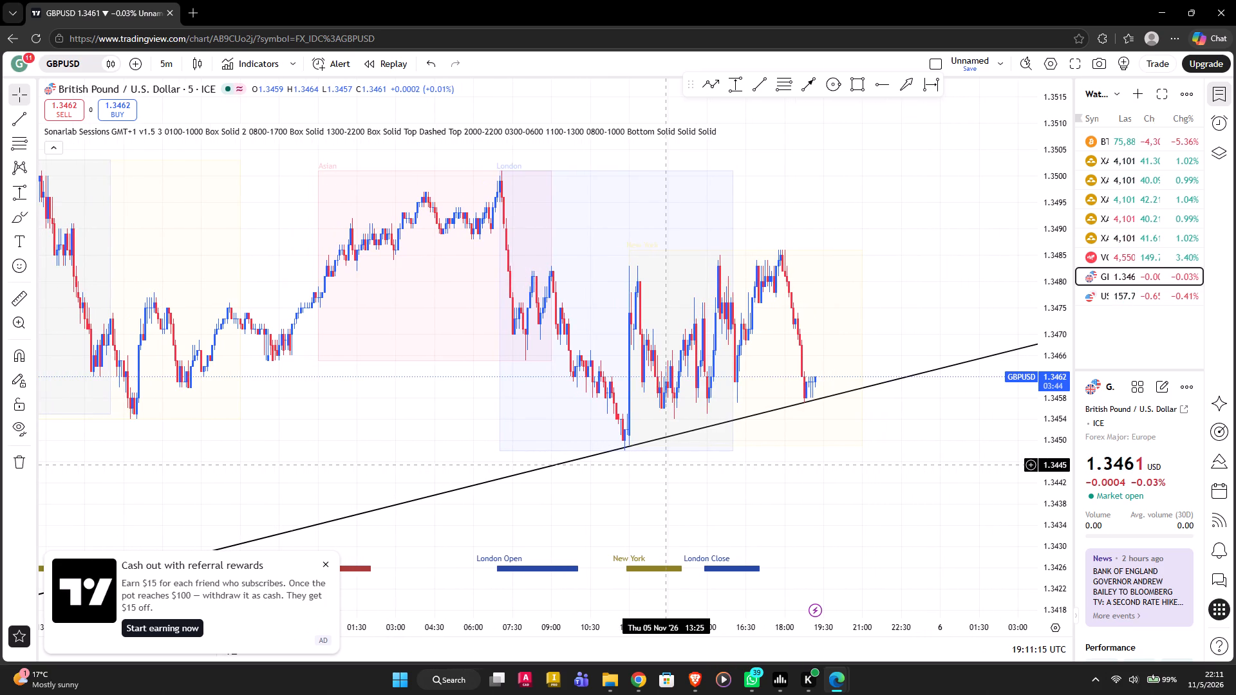
# Change the GBPUSD chart interval to 30 minutes.
pyautogui.write('30')
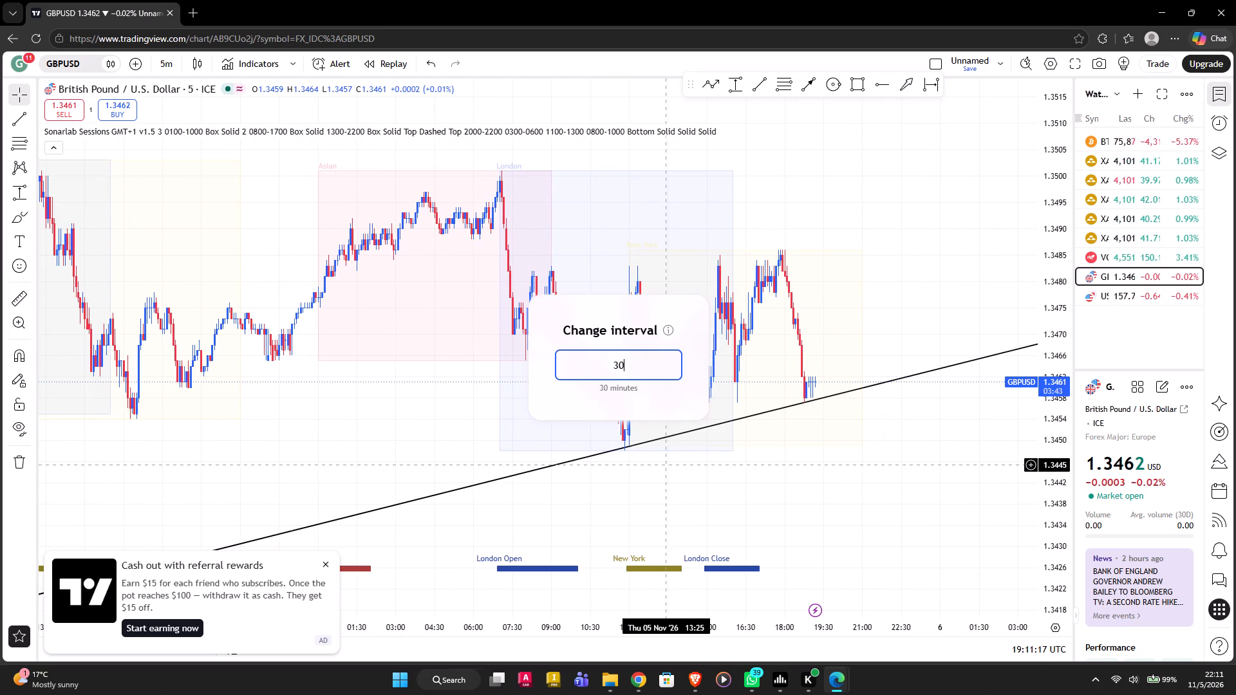
pyautogui.press('Return')
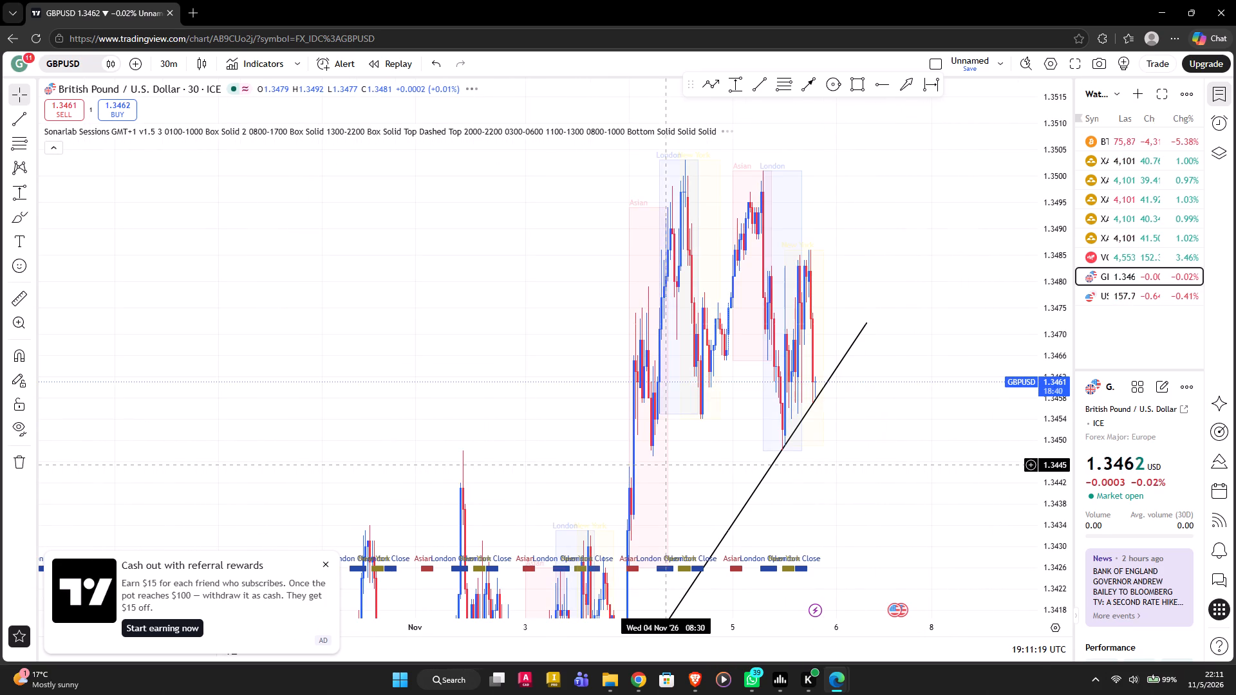
# Examine the 30-minute GBPUSD price action from late October to 5 November against the rising trendline and session boxes.
pyautogui.moveTo(543, 444); pyautogui.dragTo(538, 426)
pyautogui.moveTo(520, 339); pyautogui.dragTo(514, 339)
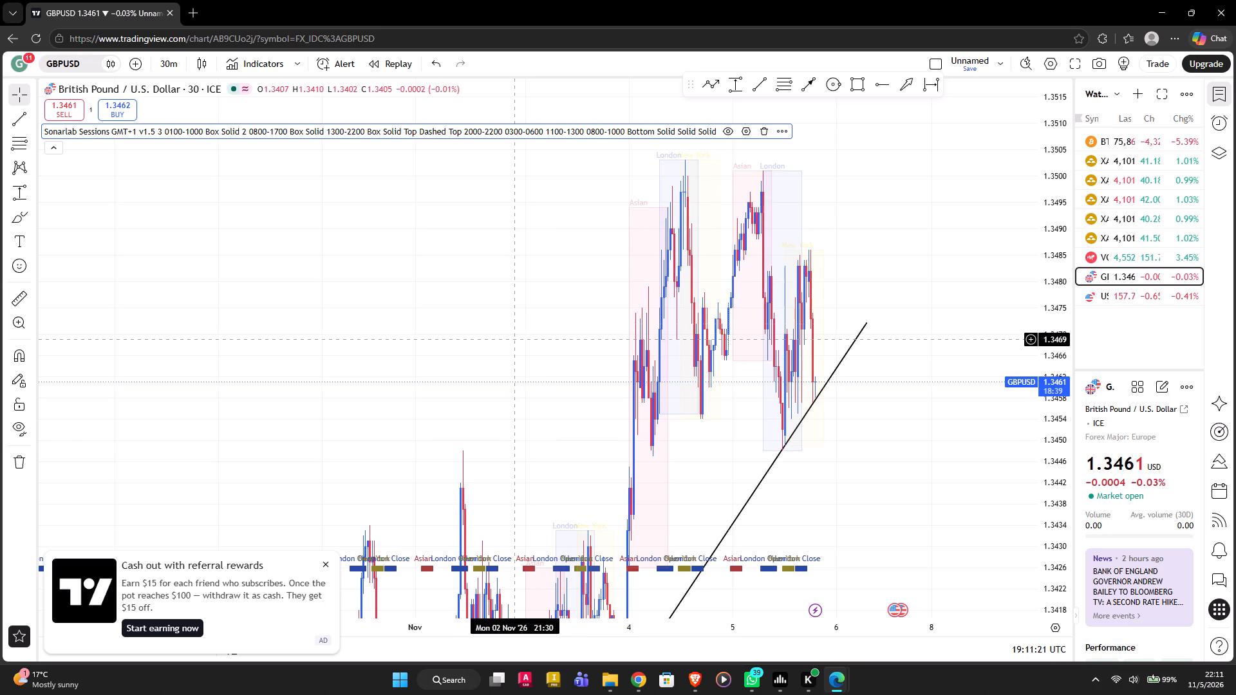
pyautogui.moveTo(545, 432); pyautogui.dragTo(393, 237)
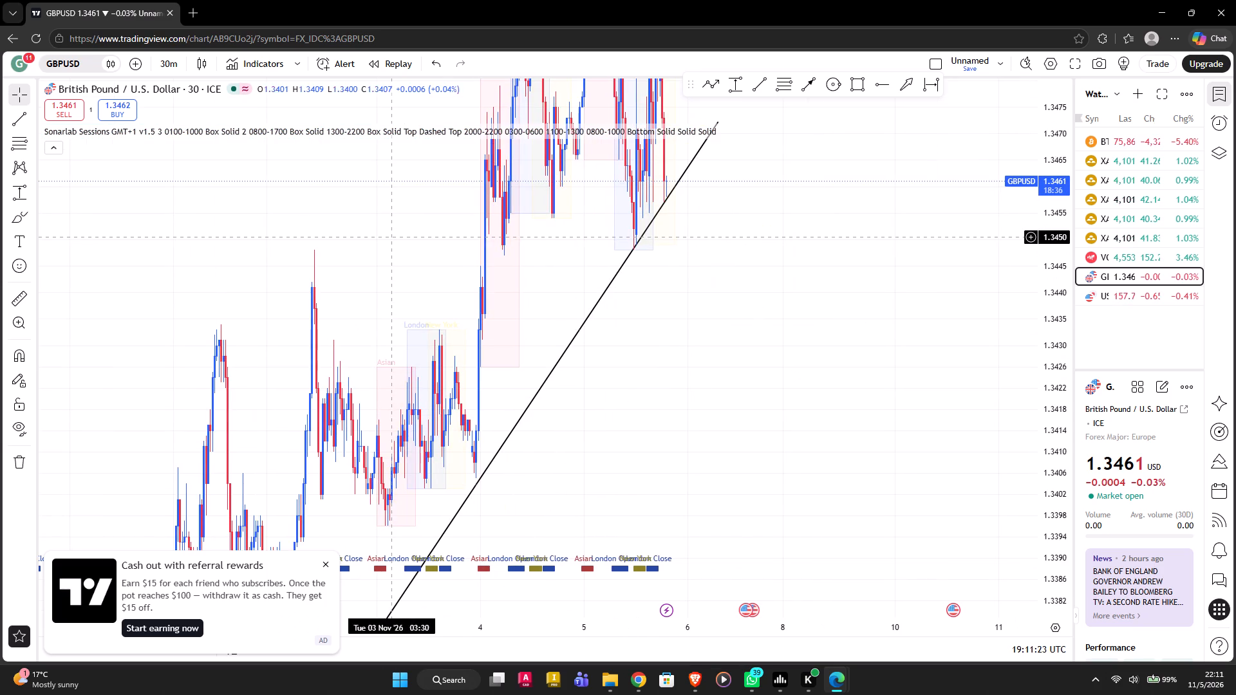
pyautogui.moveTo(1053, 174); pyautogui.dragTo(1049, 254)
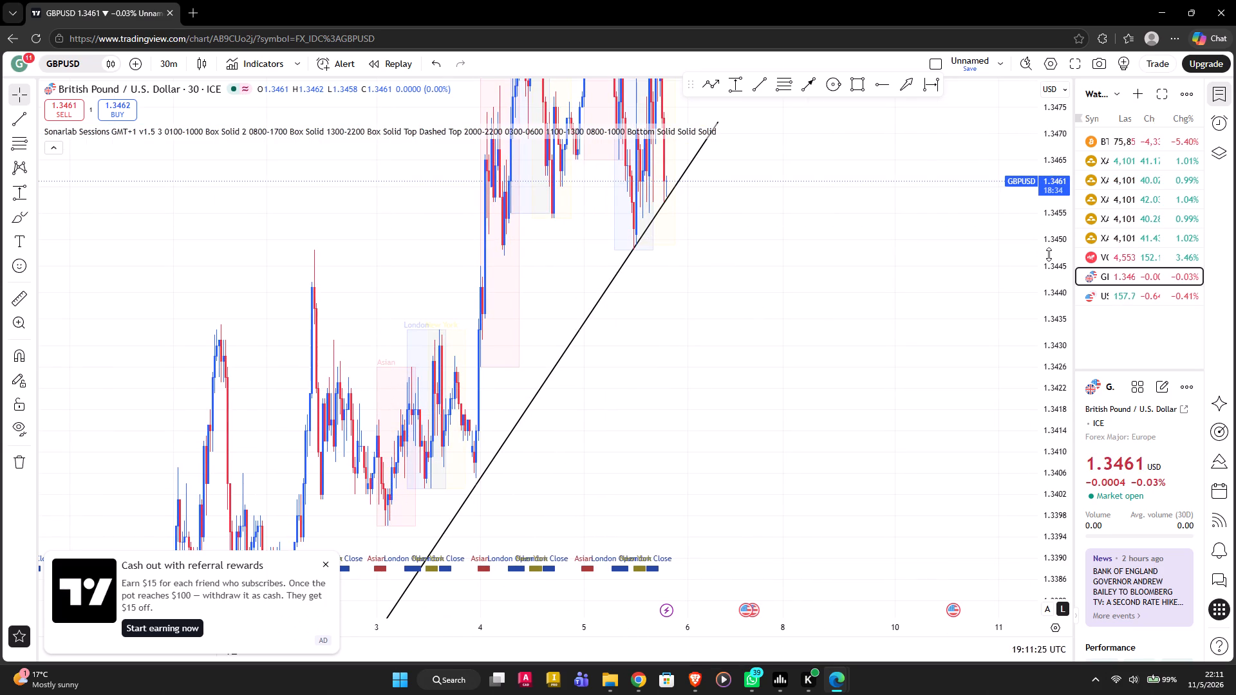
pyautogui.moveTo(1049, 254); pyautogui.dragTo(1051, 458)
pyautogui.moveTo(812, 423); pyautogui.dragTo(920, 362)
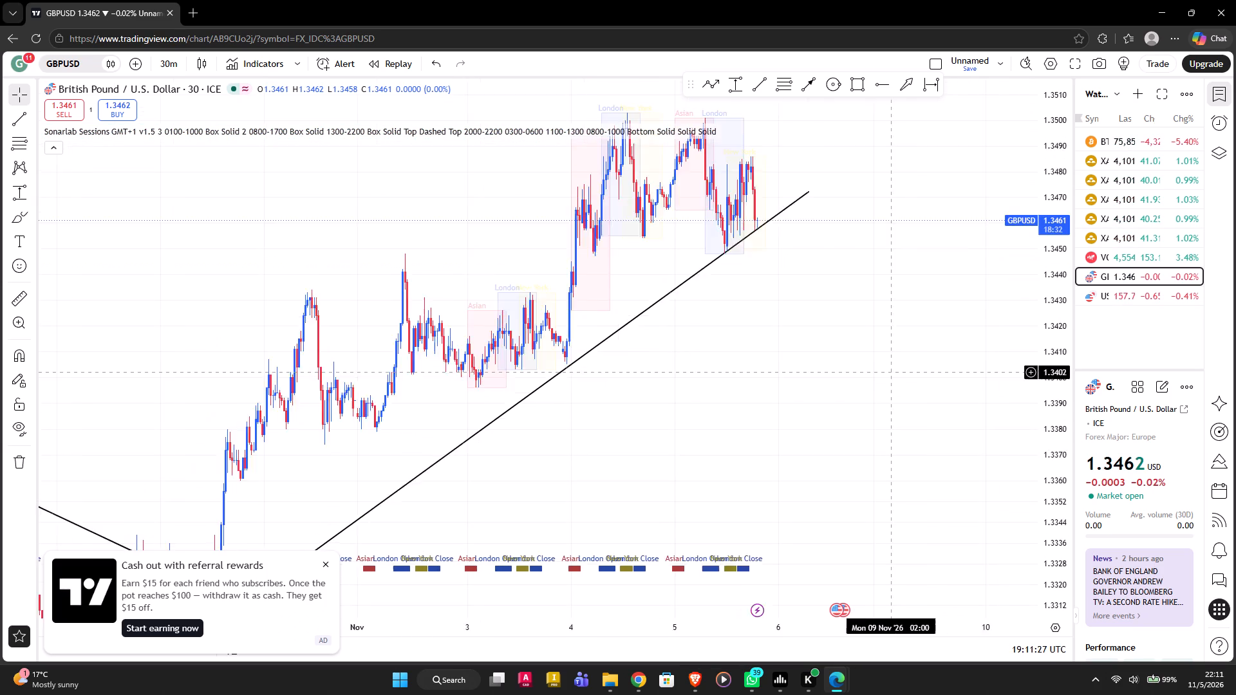
pyautogui.moveTo(920, 362); pyautogui.dragTo(972, 286)
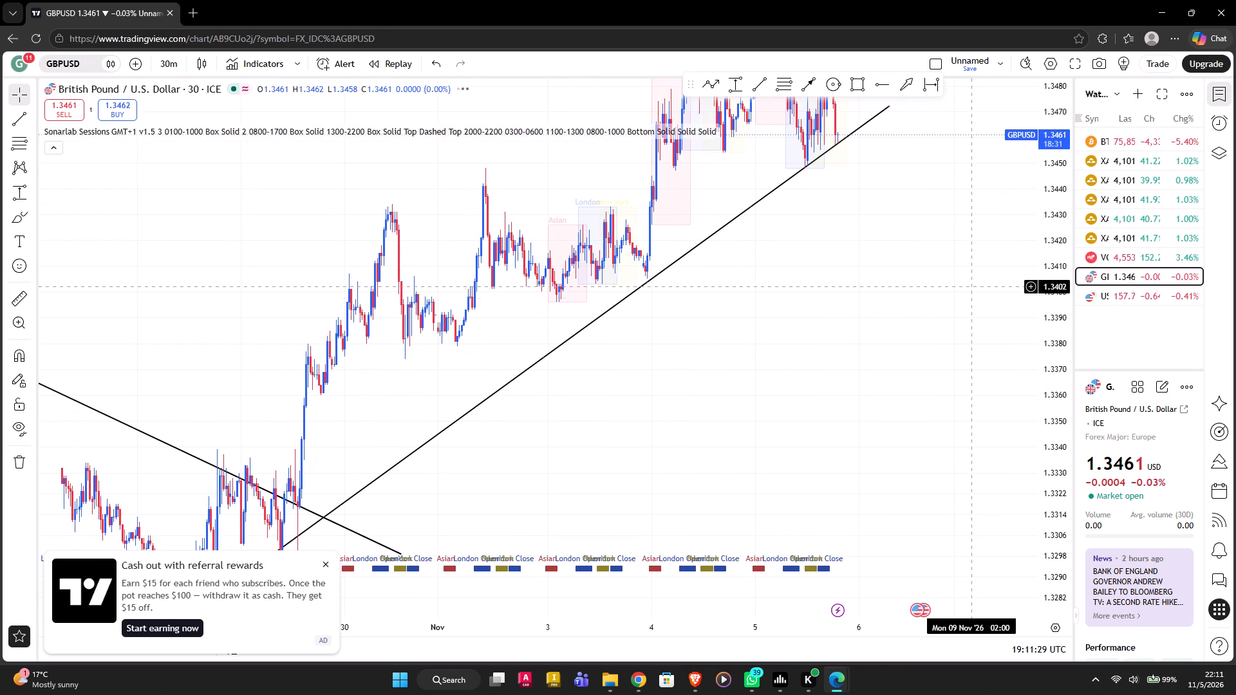
pyautogui.moveTo(935, 273); pyautogui.dragTo(919, 364)
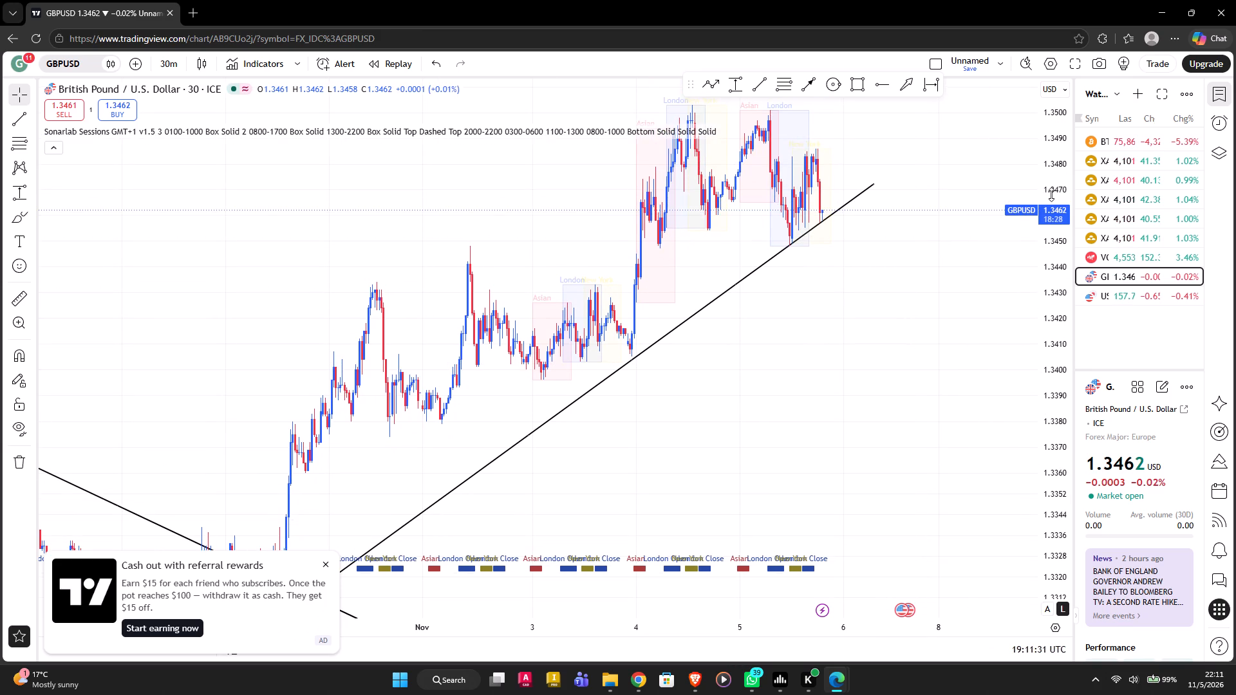
pyautogui.moveTo(1051, 194); pyautogui.dragTo(1058, 411)
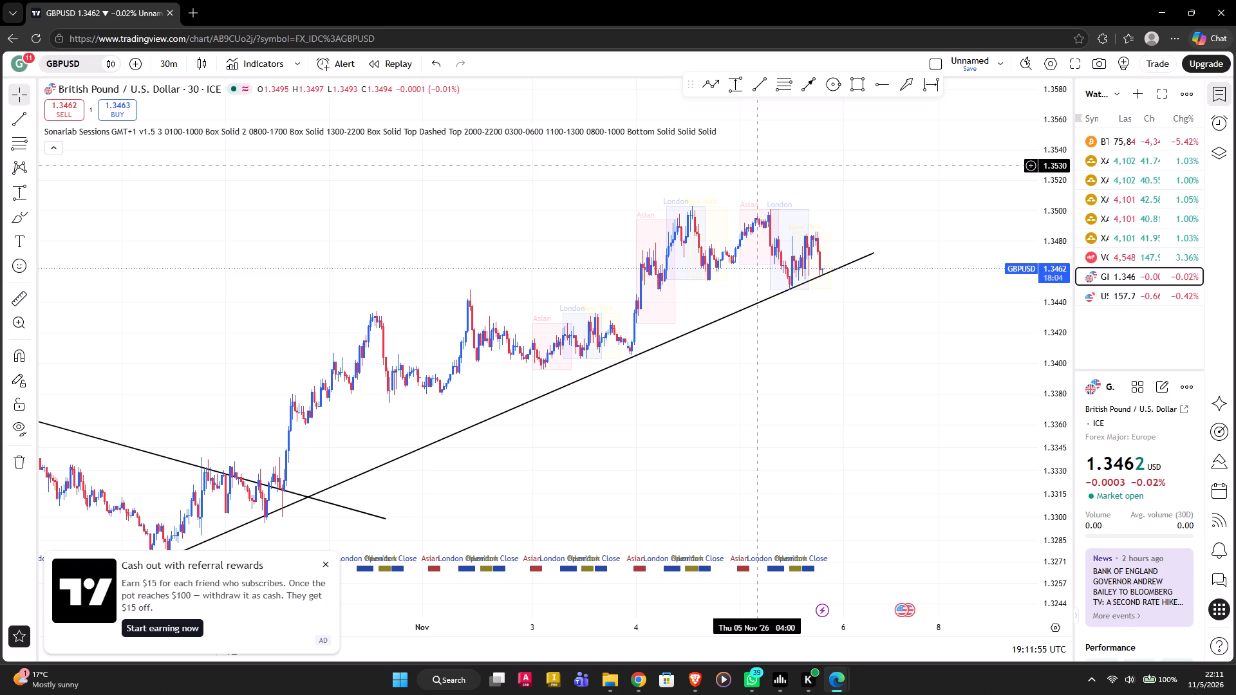
pyautogui.hscroll(3, 757, 165)
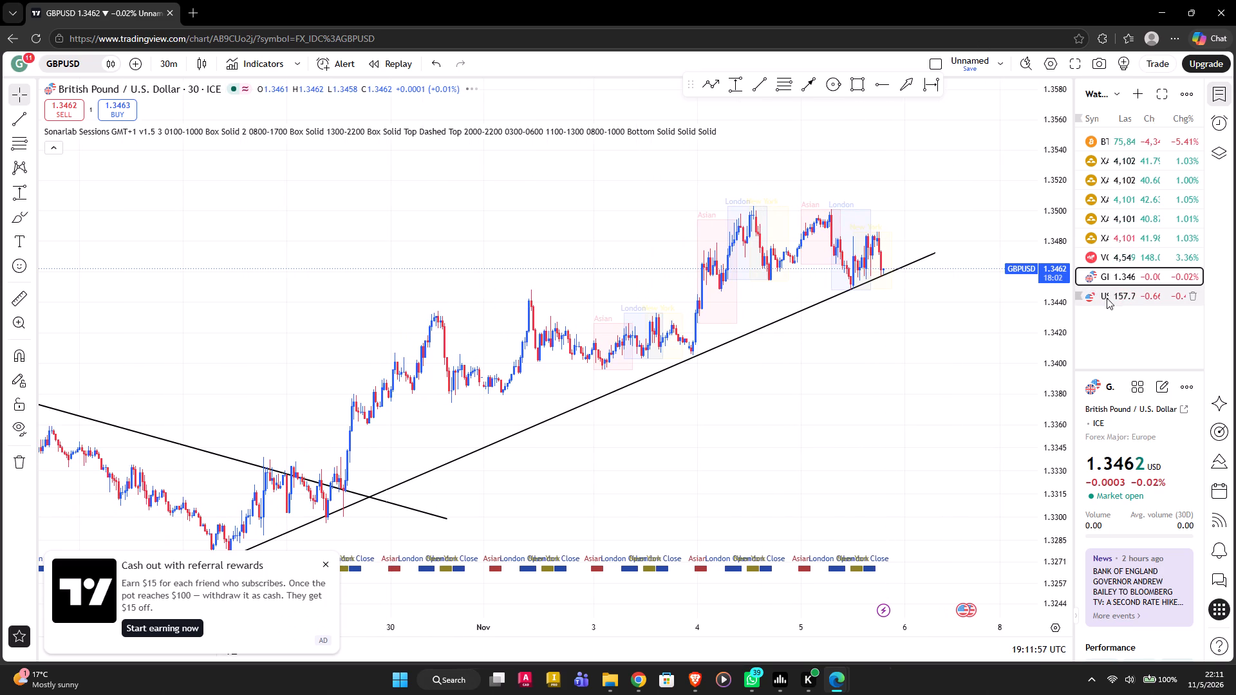
# Switch the chart to USDJPY from the watchlist and reset the chart view.
pyautogui.click(1109, 297)
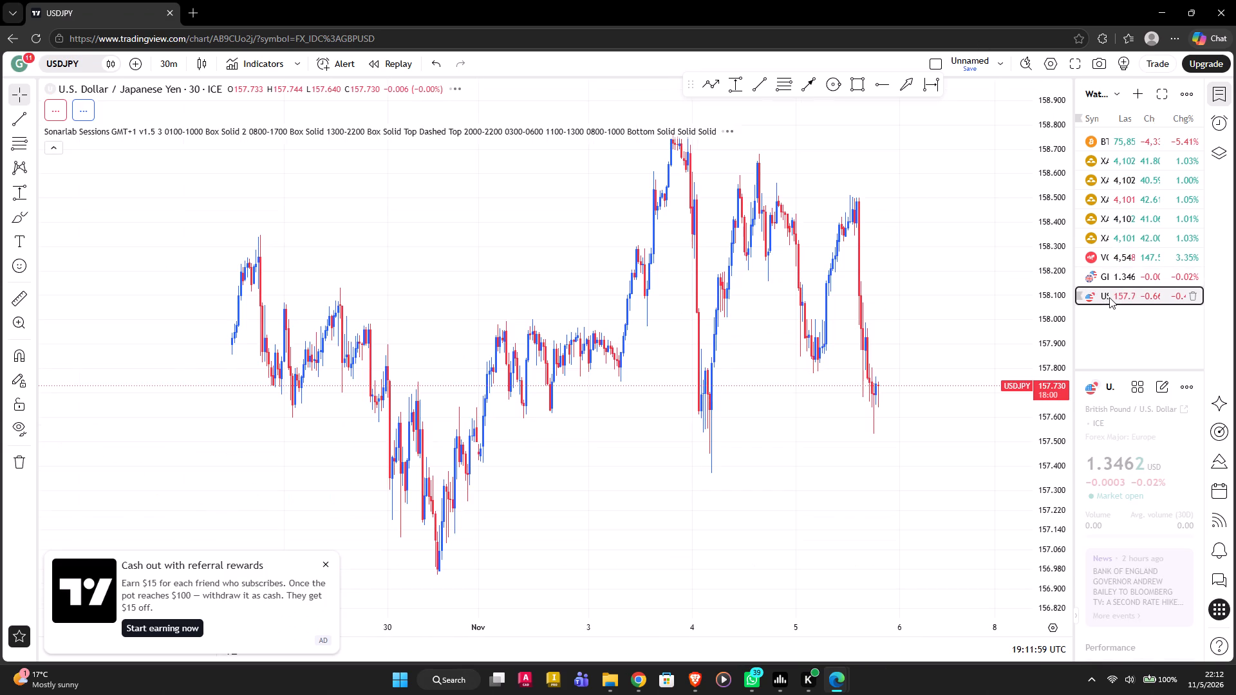
pyautogui.rightClick(831, 324)
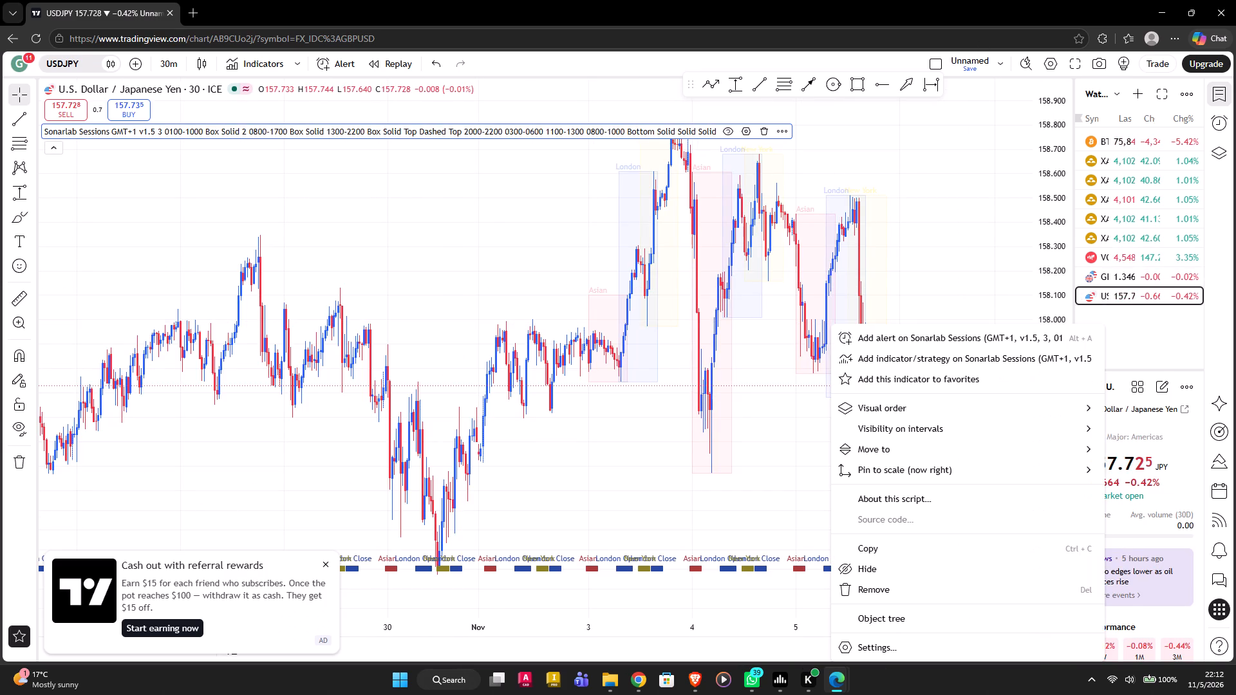
pyautogui.click(915, 290)
pyautogui.rightClick(915, 290)
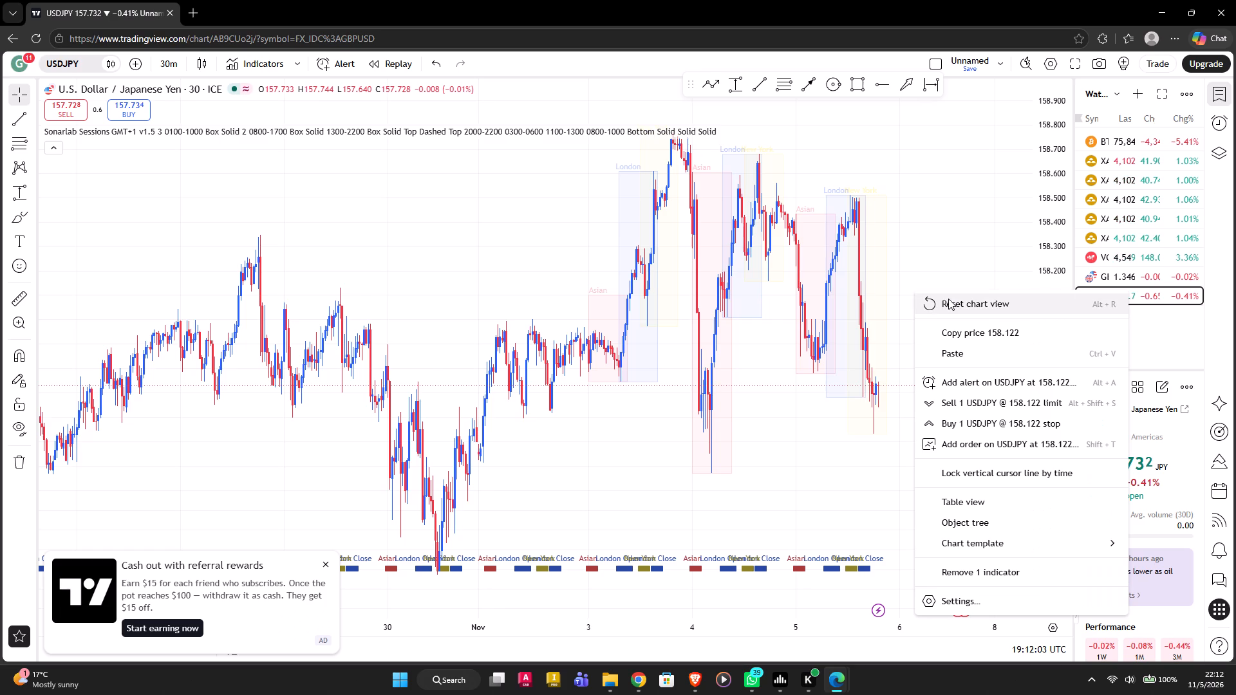
pyautogui.click(948, 299)
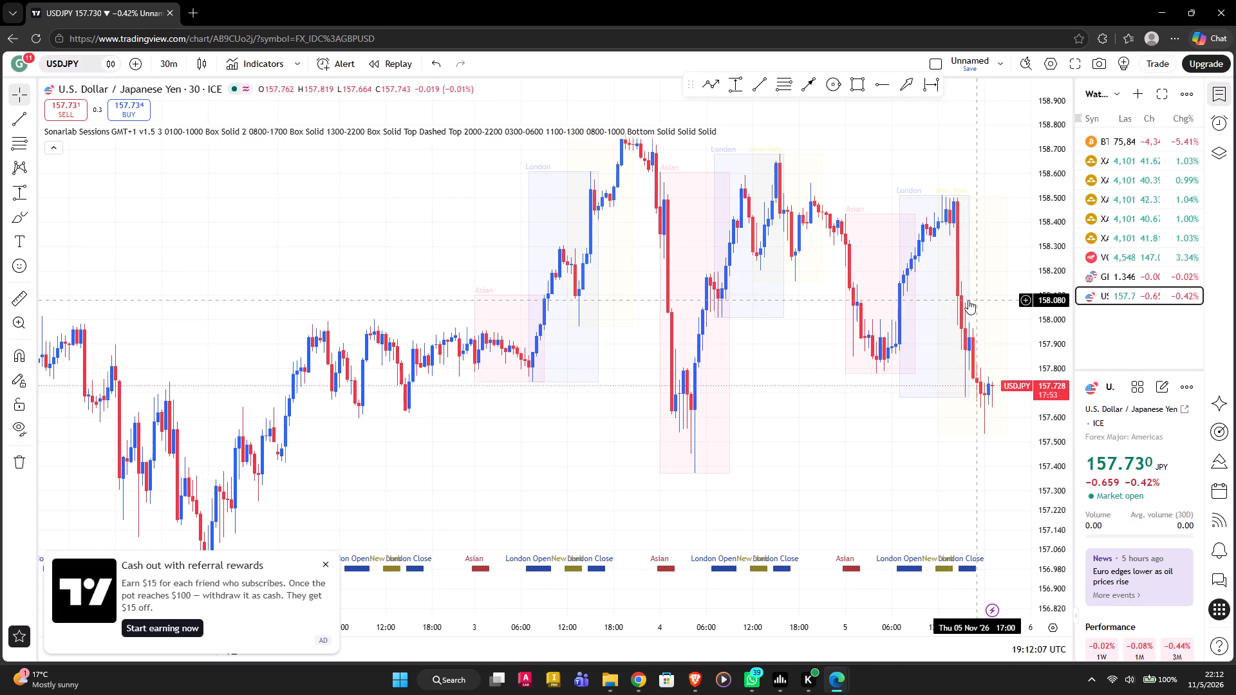
# Change the USDJPY chart interval to 1 hour.
pyautogui.press('1')
pyautogui.press('h')
pyautogui.press('Return')
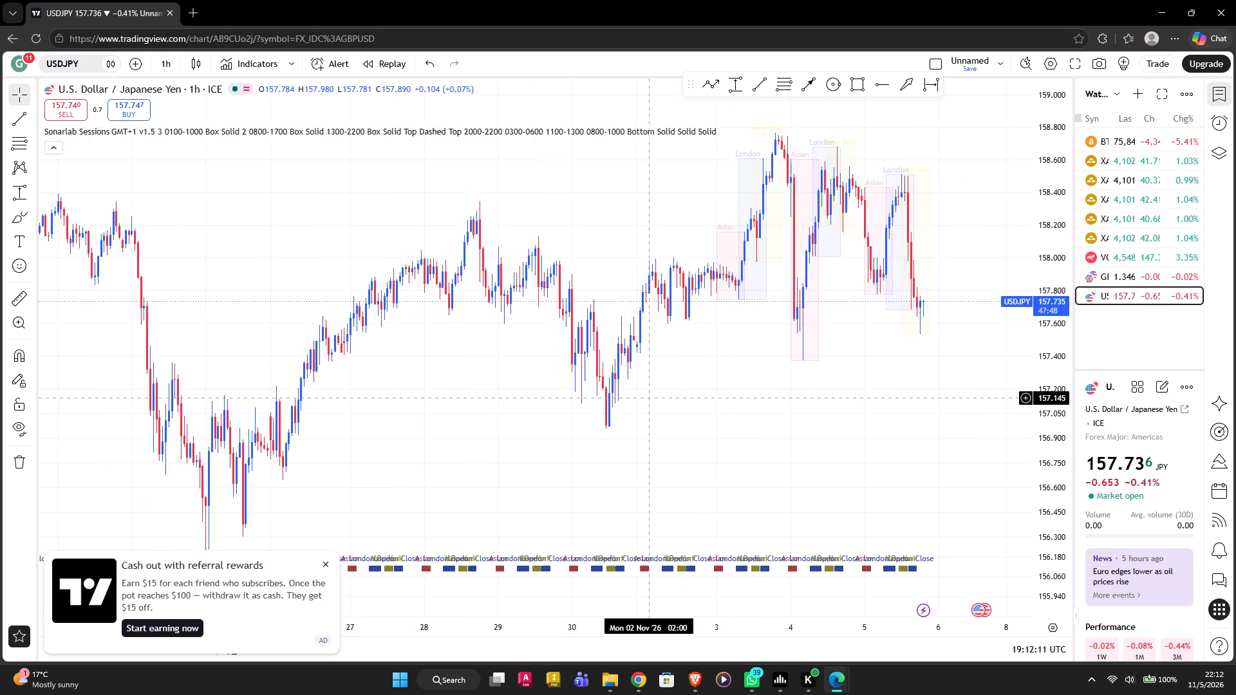
# Draw a rising USDJPY trendline from the 23 October low at about 156.25 under the later lows to about 157.75 on 9 November.
pyautogui.moveTo(707, 418); pyautogui.dragTo(687, 339)
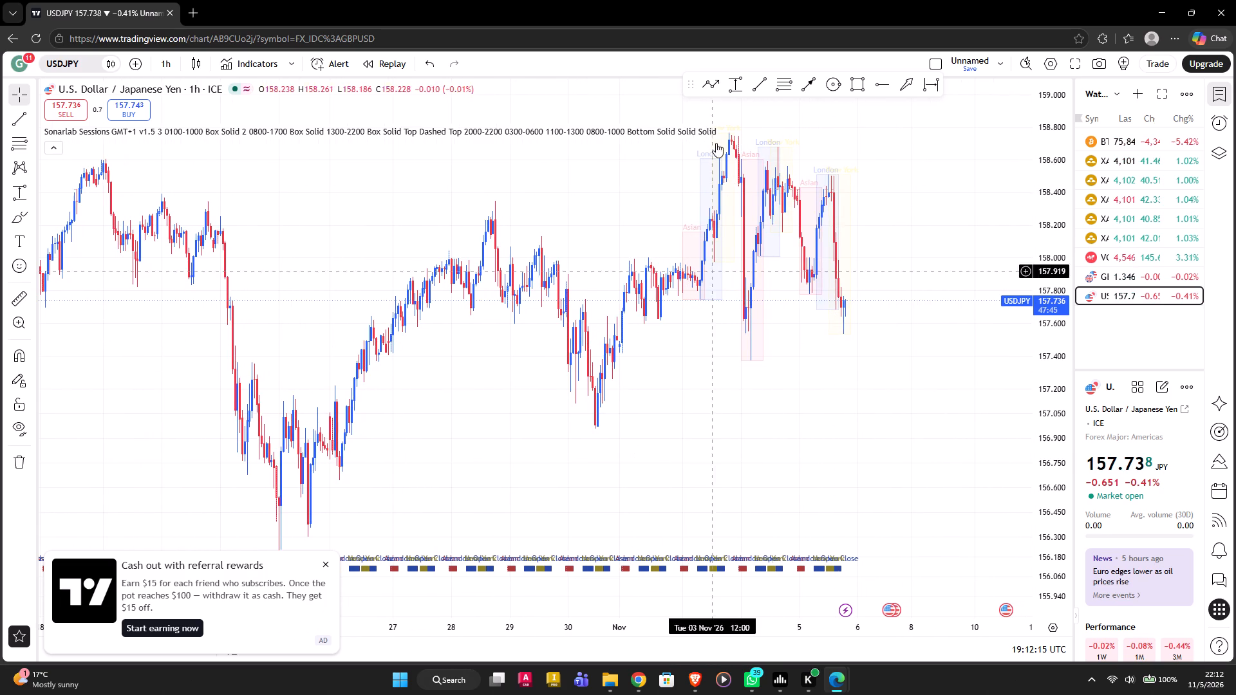
pyautogui.click(755, 91)
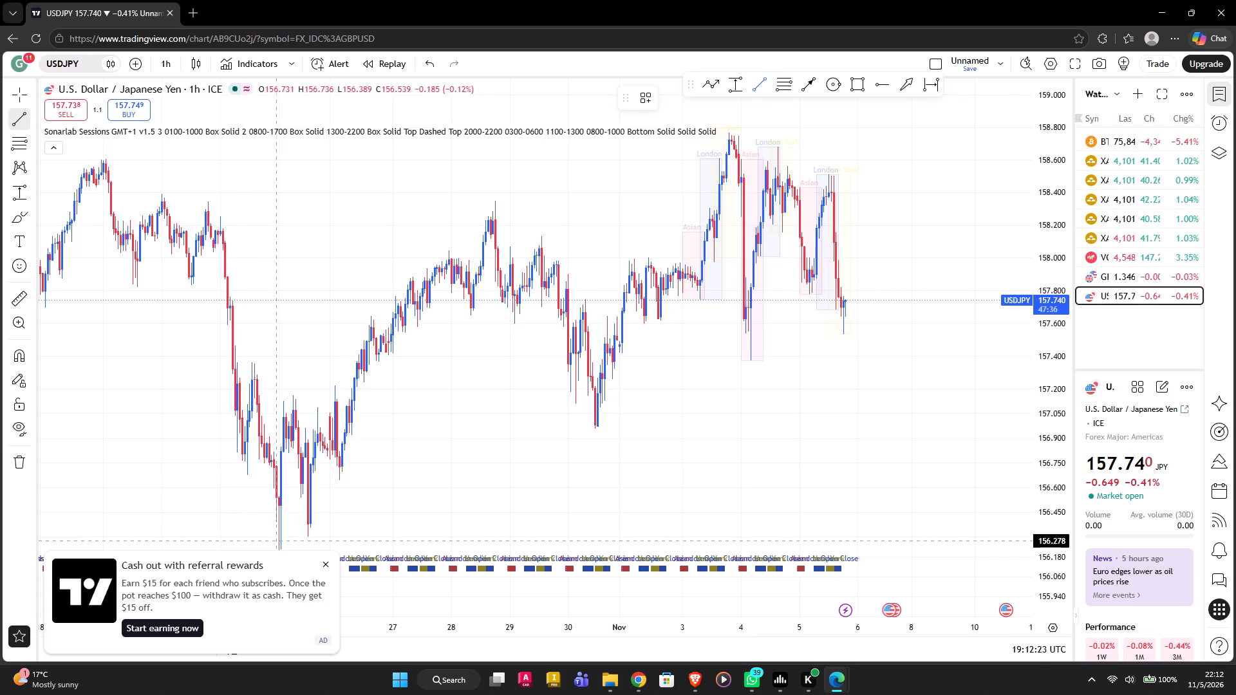
pyautogui.click(276, 548)
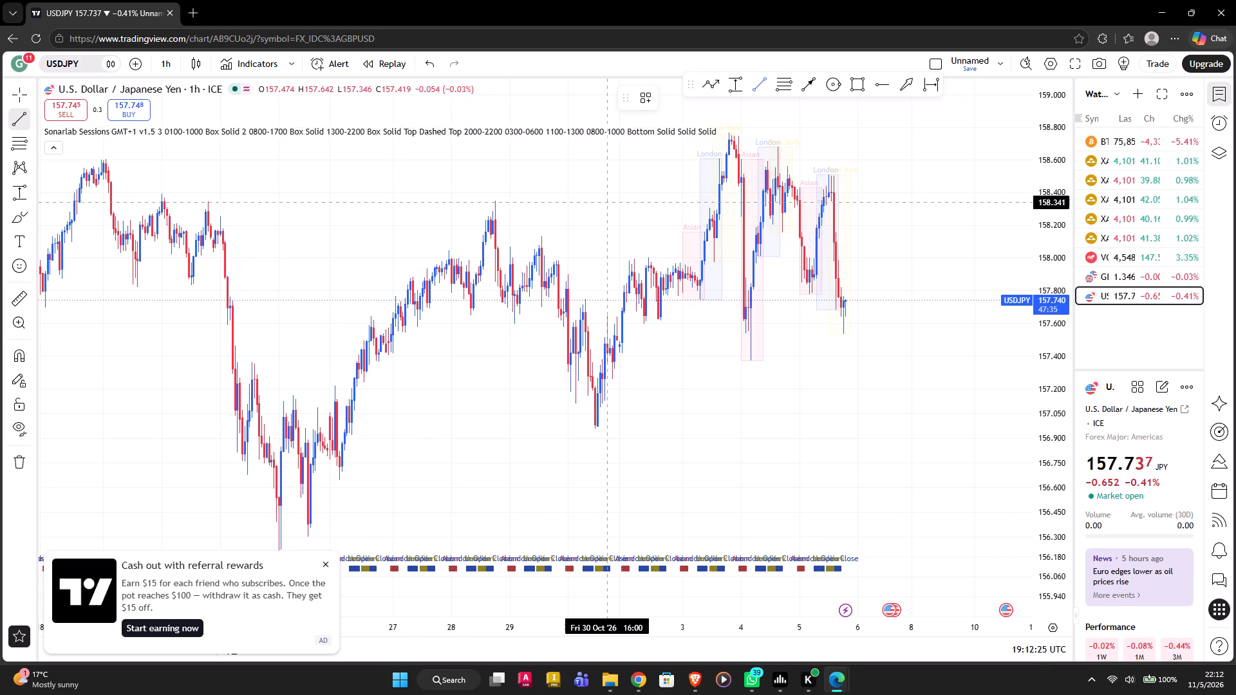
pyautogui.click(279, 546)
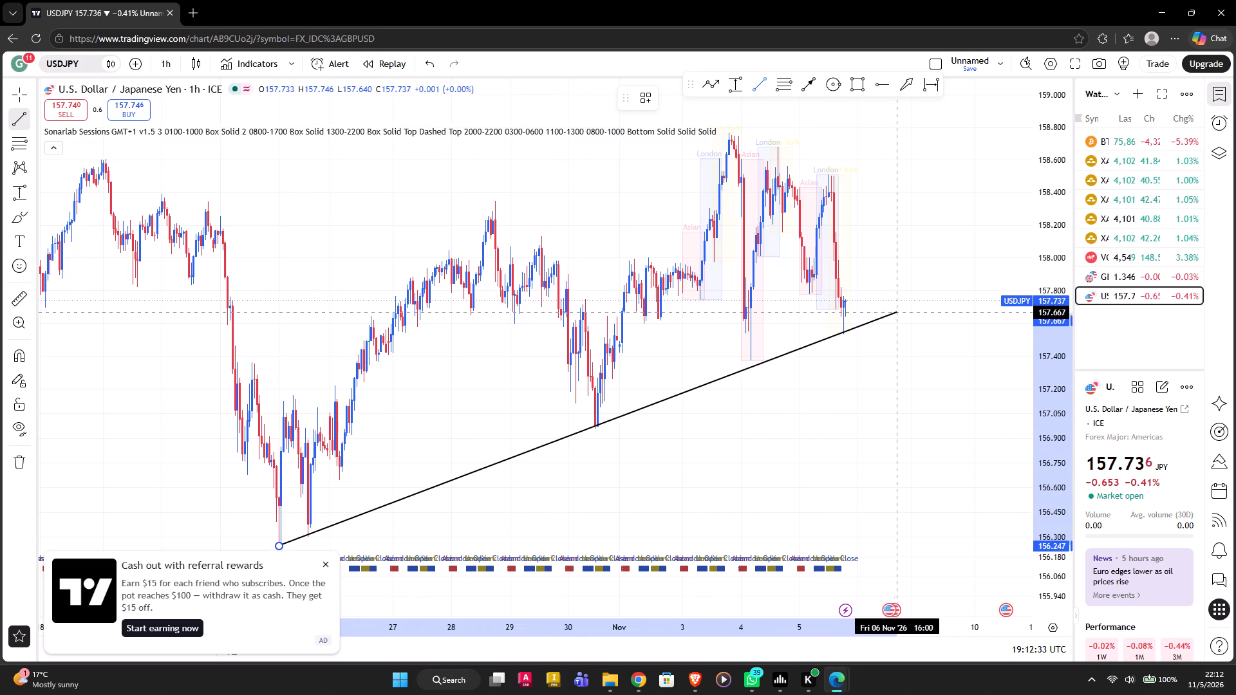
pyautogui.click(932, 299)
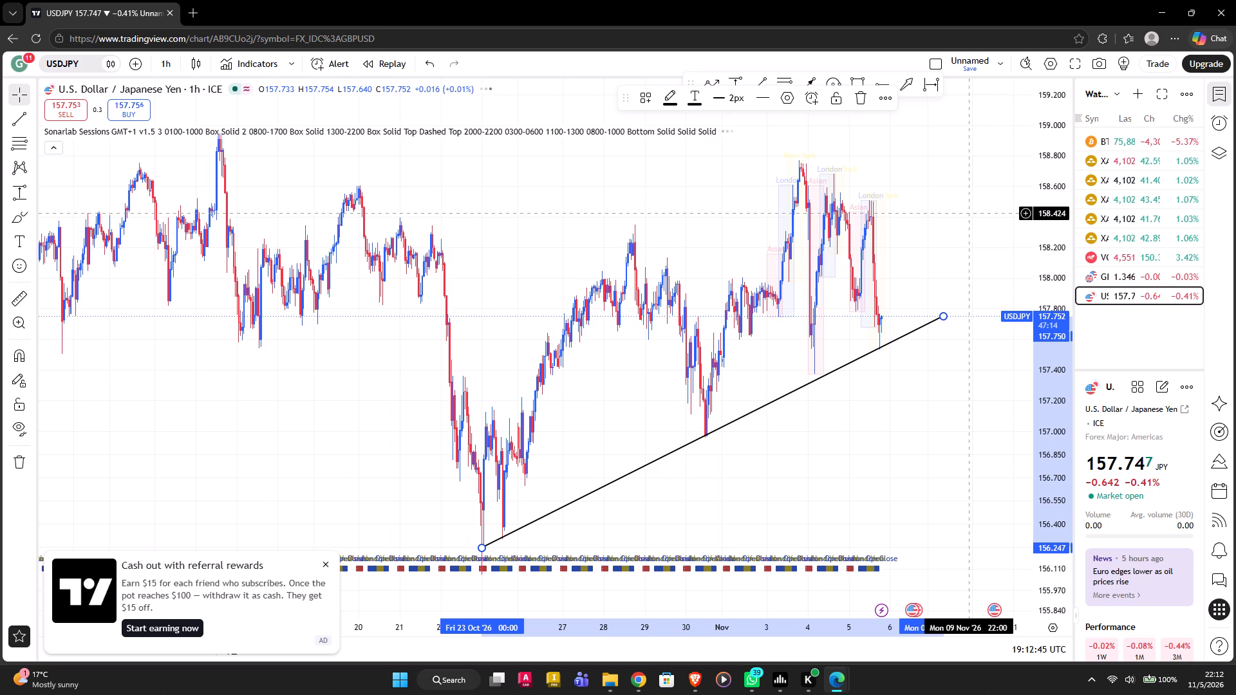
# Examine the earlier hourly USDJPY swings from late October back to the lows before the start of October.
pyautogui.moveTo(270, 380); pyautogui.dragTo(356, 421)
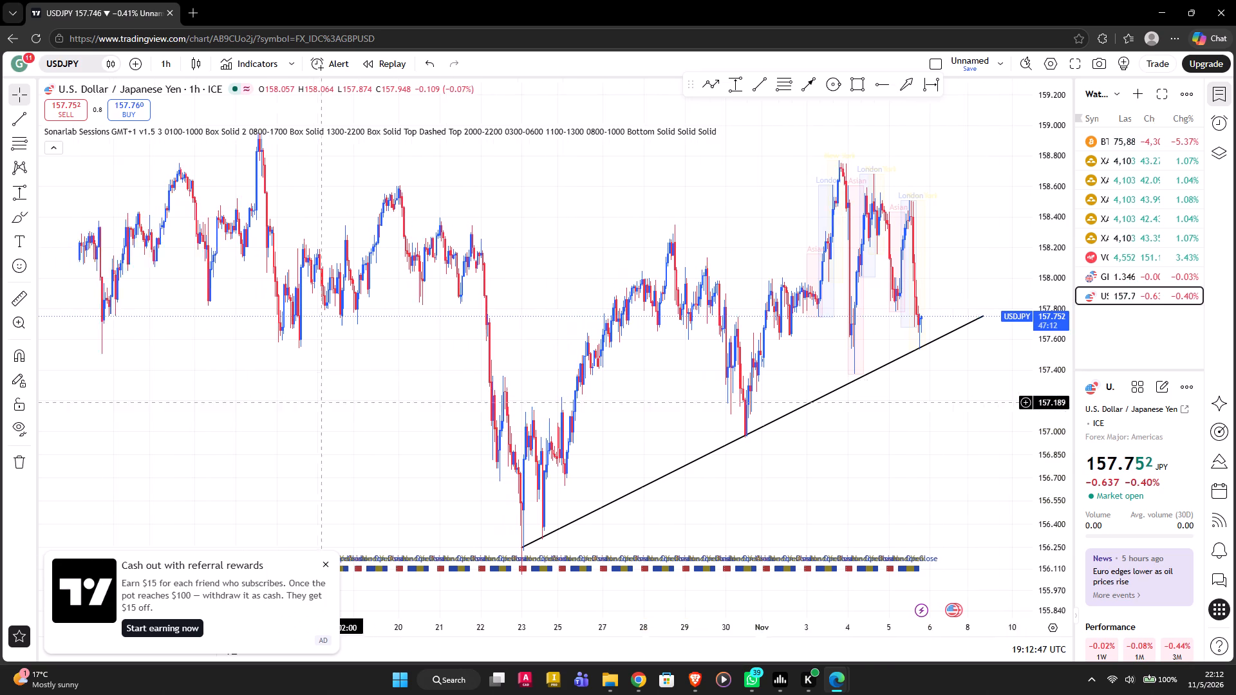
pyautogui.moveTo(356, 421); pyautogui.dragTo(413, 466)
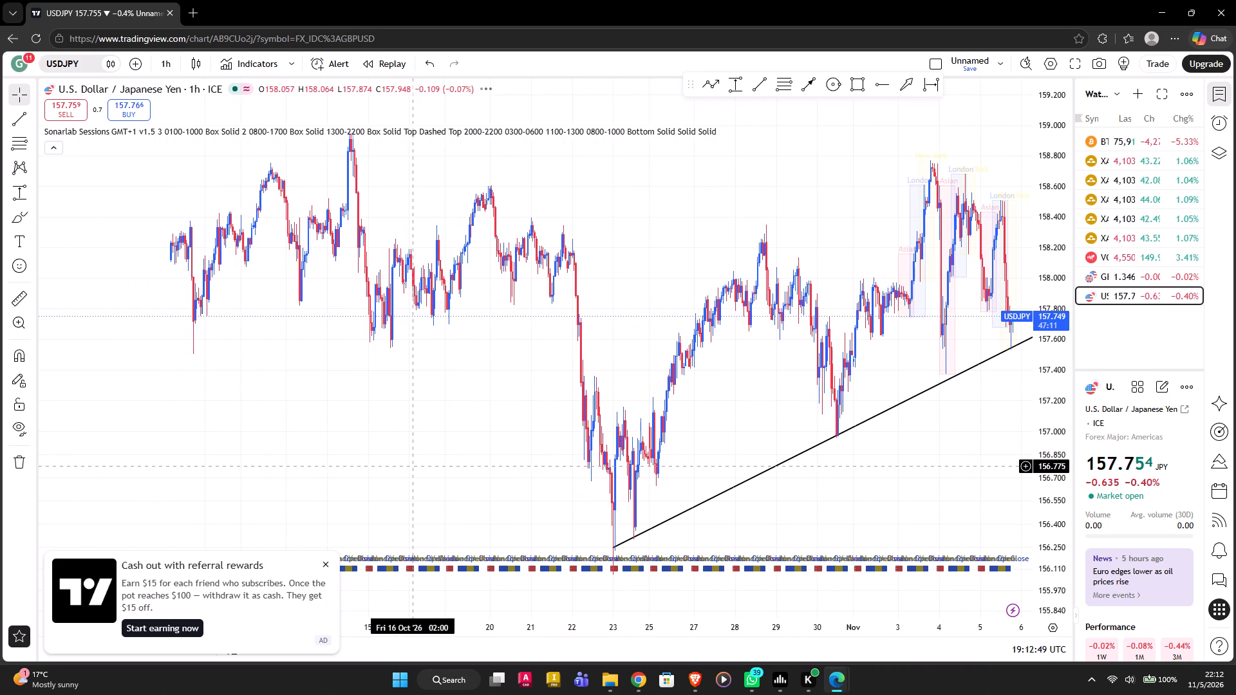
pyautogui.moveTo(317, 424); pyautogui.dragTo(389, 440)
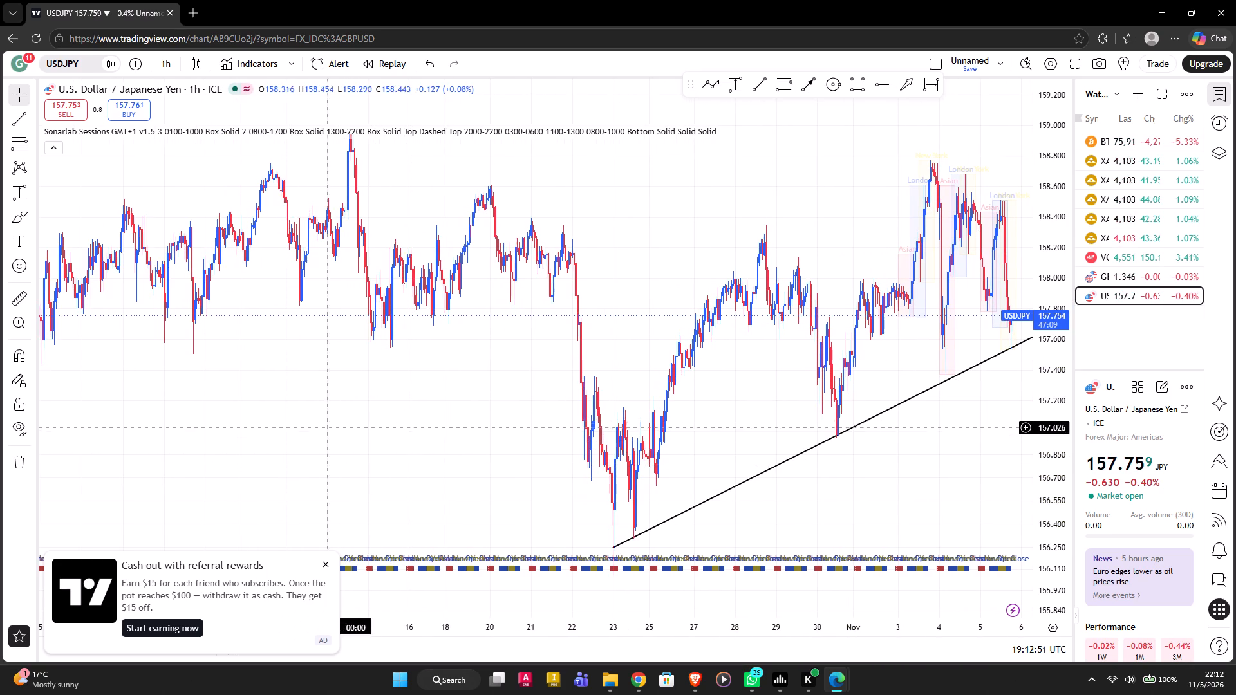
pyautogui.moveTo(389, 440); pyautogui.dragTo(548, 476)
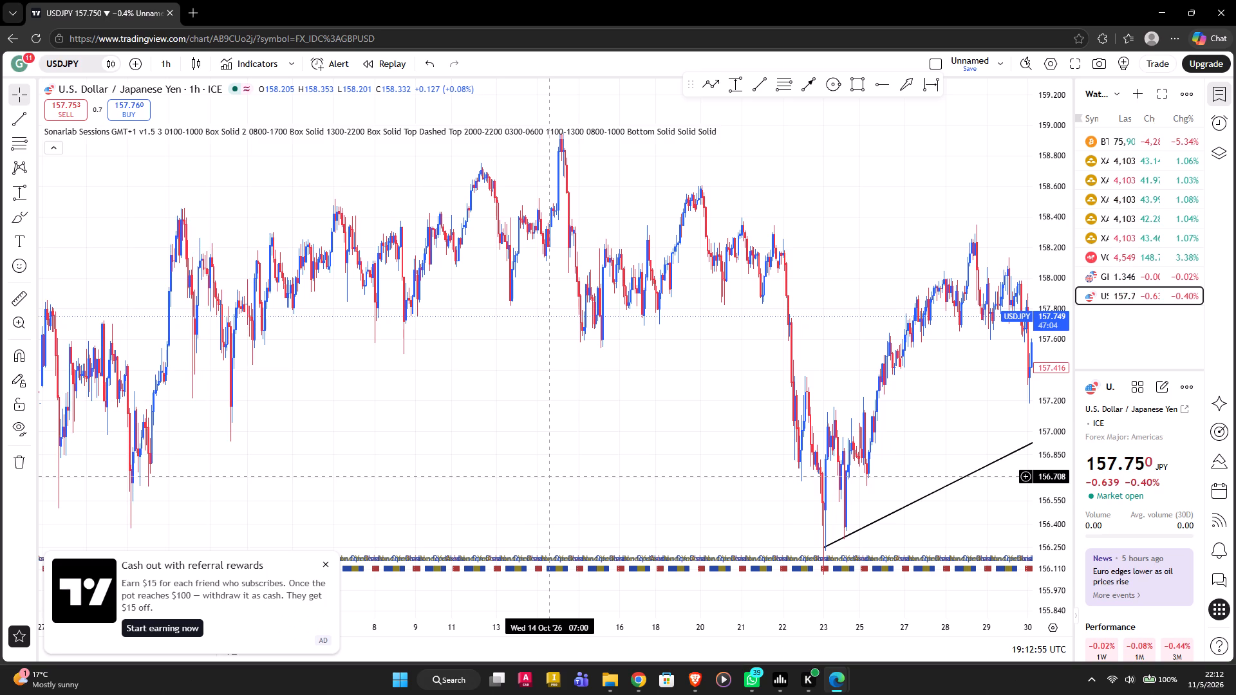
pyautogui.moveTo(444, 461); pyautogui.dragTo(473, 442)
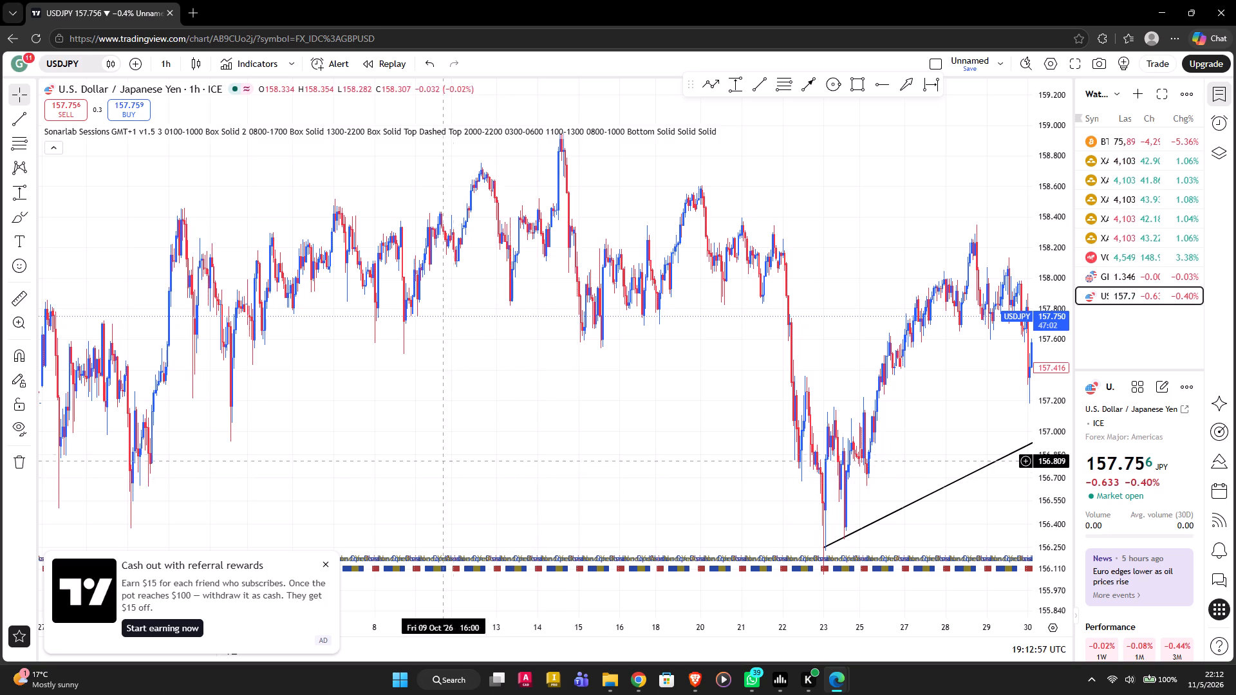
pyautogui.moveTo(473, 442); pyautogui.dragTo(570, 383)
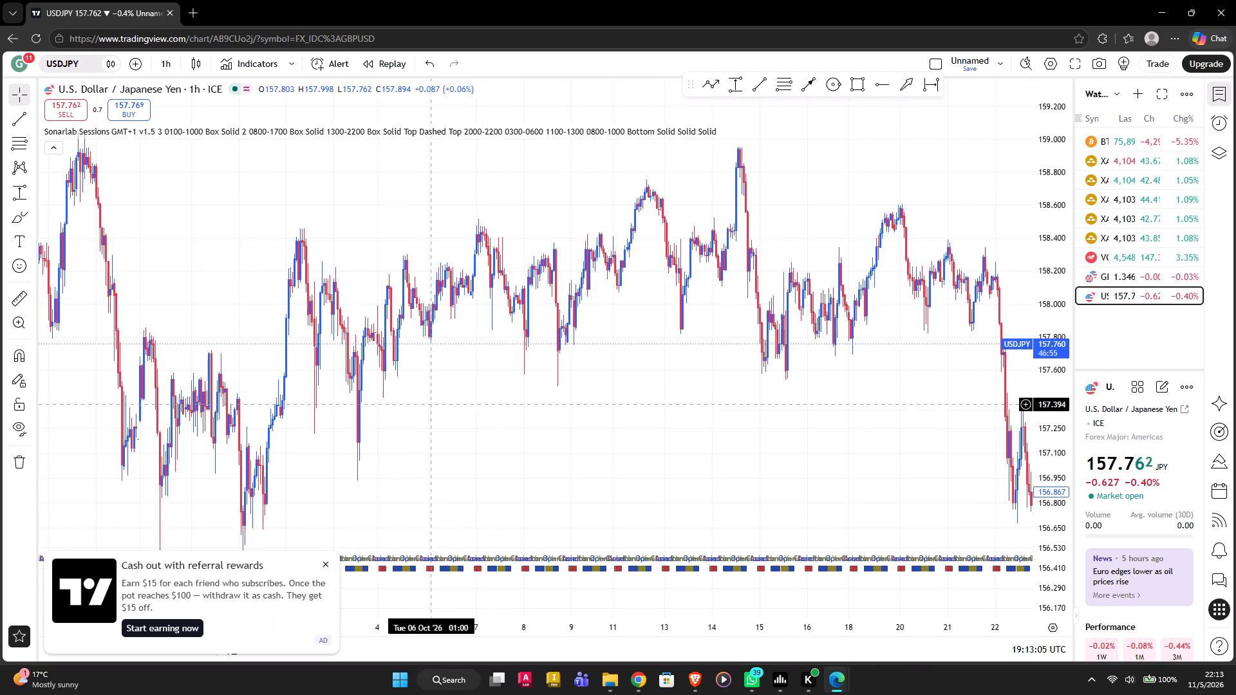
pyautogui.moveTo(408, 414); pyautogui.dragTo(431, 315)
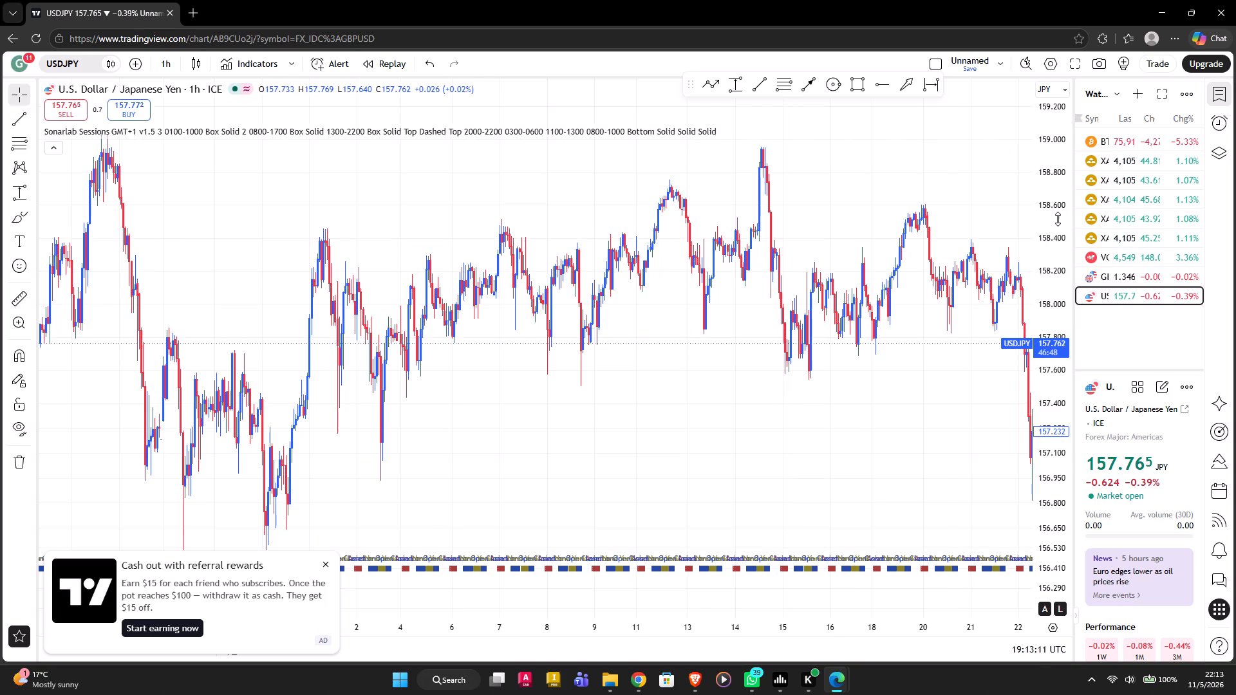
pyautogui.moveTo(1058, 219); pyautogui.dragTo(1055, 284)
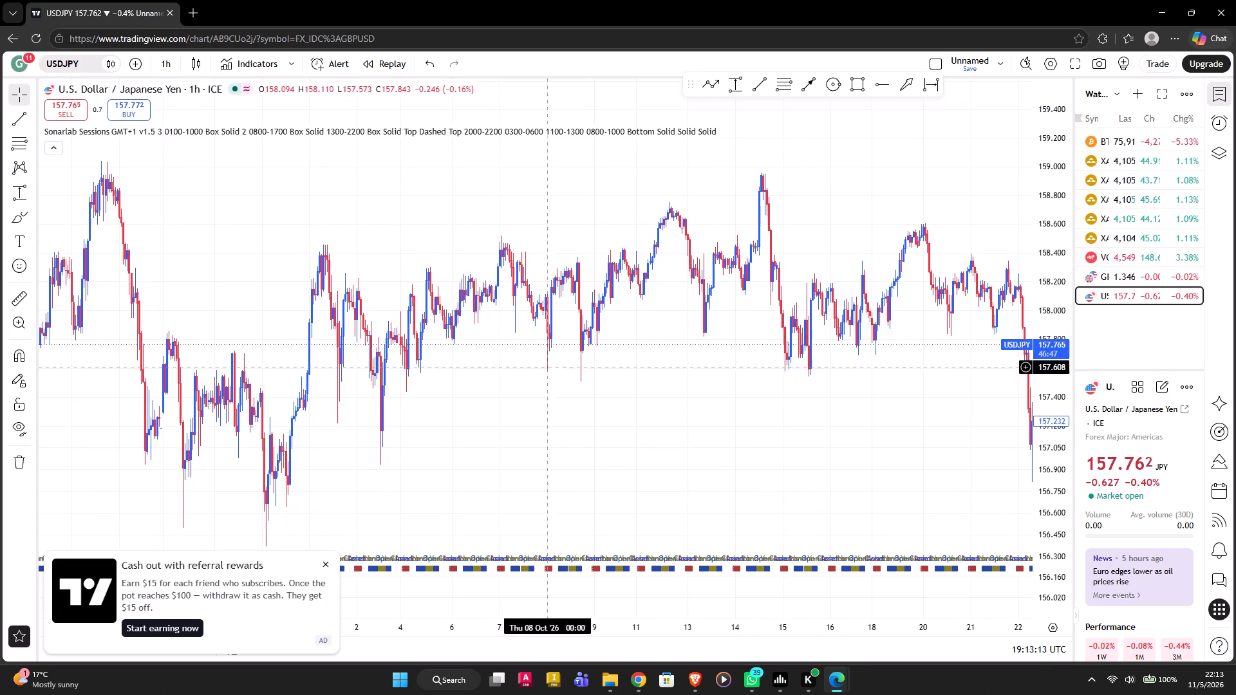
pyautogui.moveTo(471, 430); pyautogui.dragTo(576, 339)
pyautogui.hscroll(1, 506, 414)
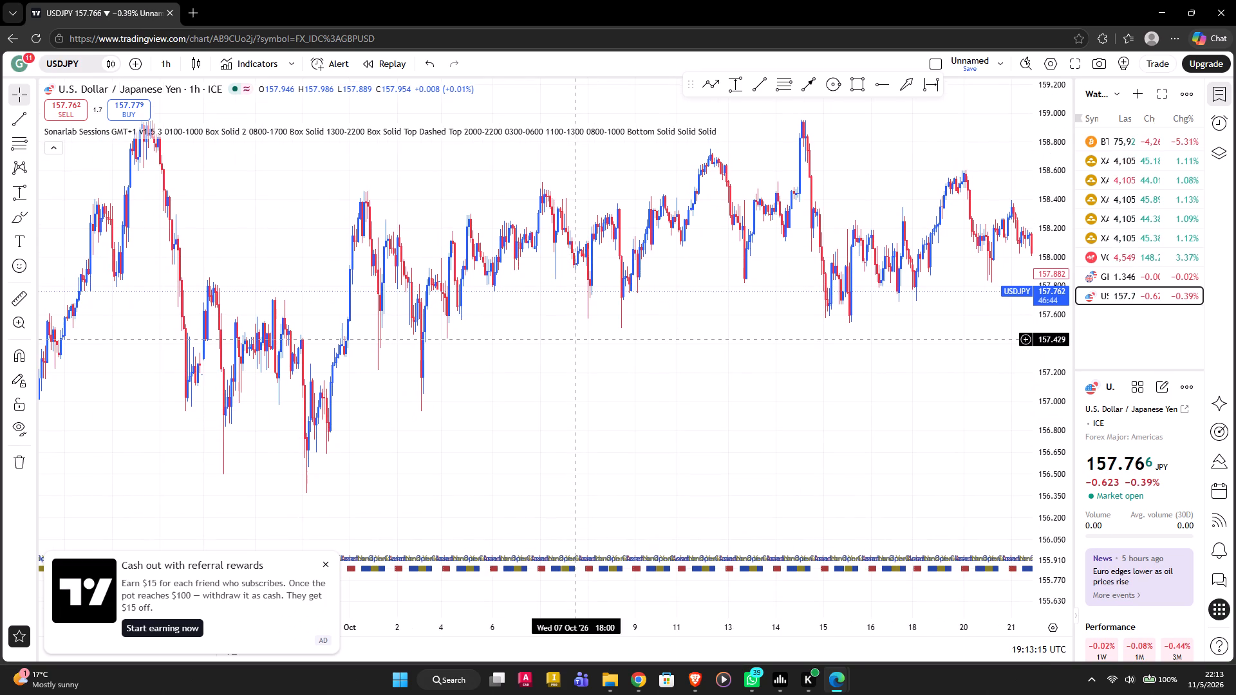
pyautogui.moveTo(576, 339); pyautogui.dragTo(566, 351)
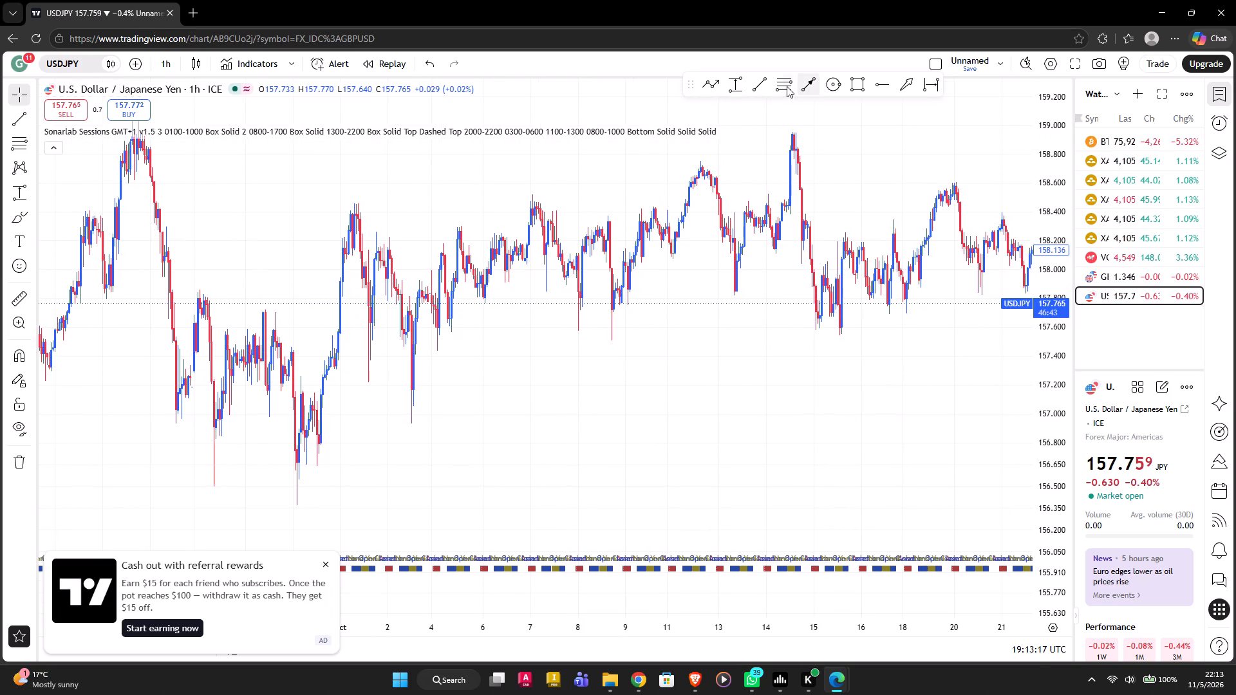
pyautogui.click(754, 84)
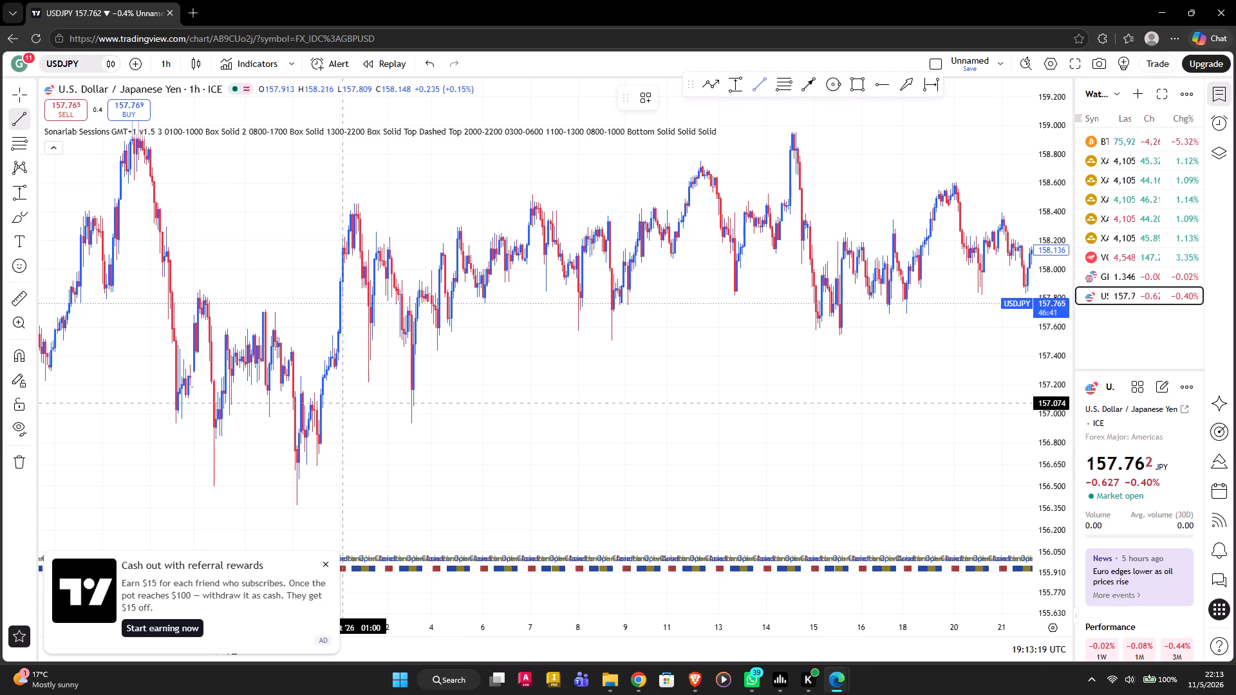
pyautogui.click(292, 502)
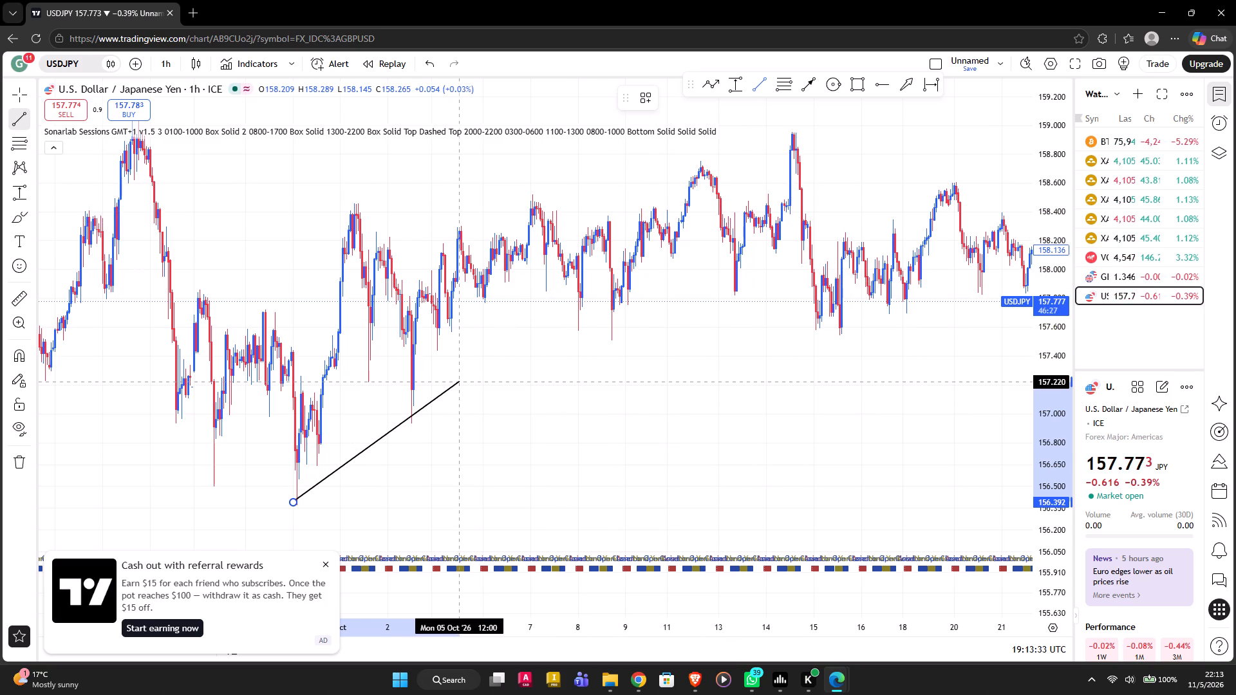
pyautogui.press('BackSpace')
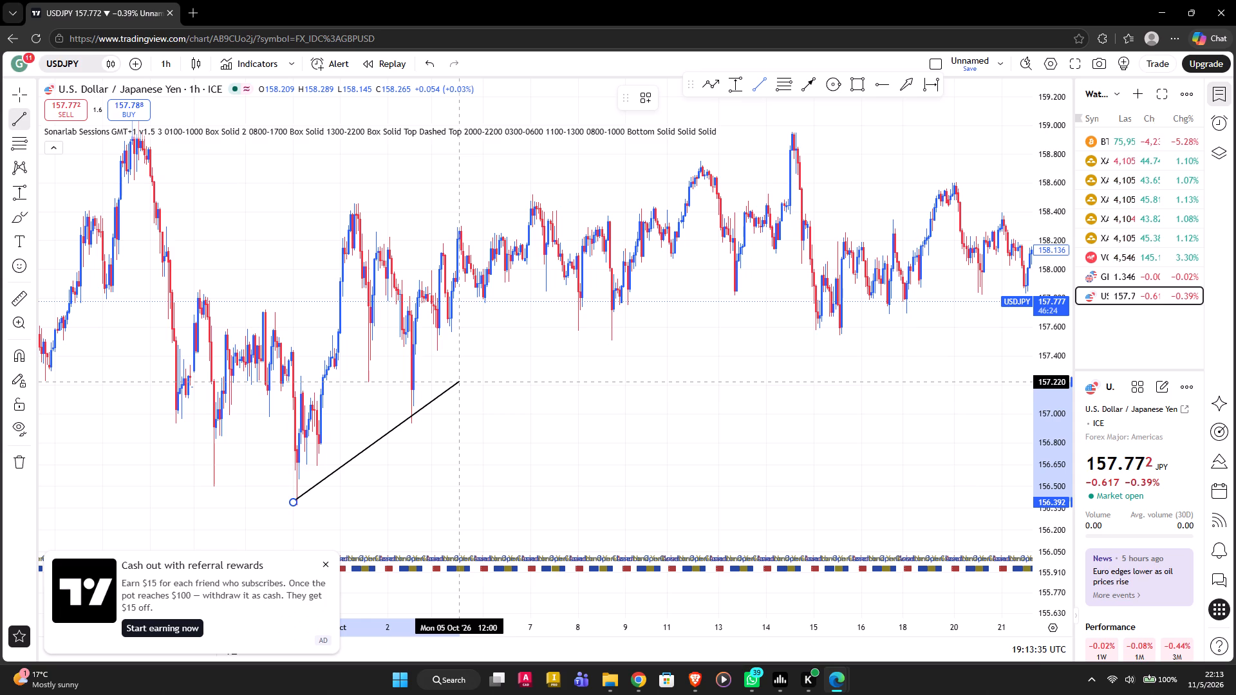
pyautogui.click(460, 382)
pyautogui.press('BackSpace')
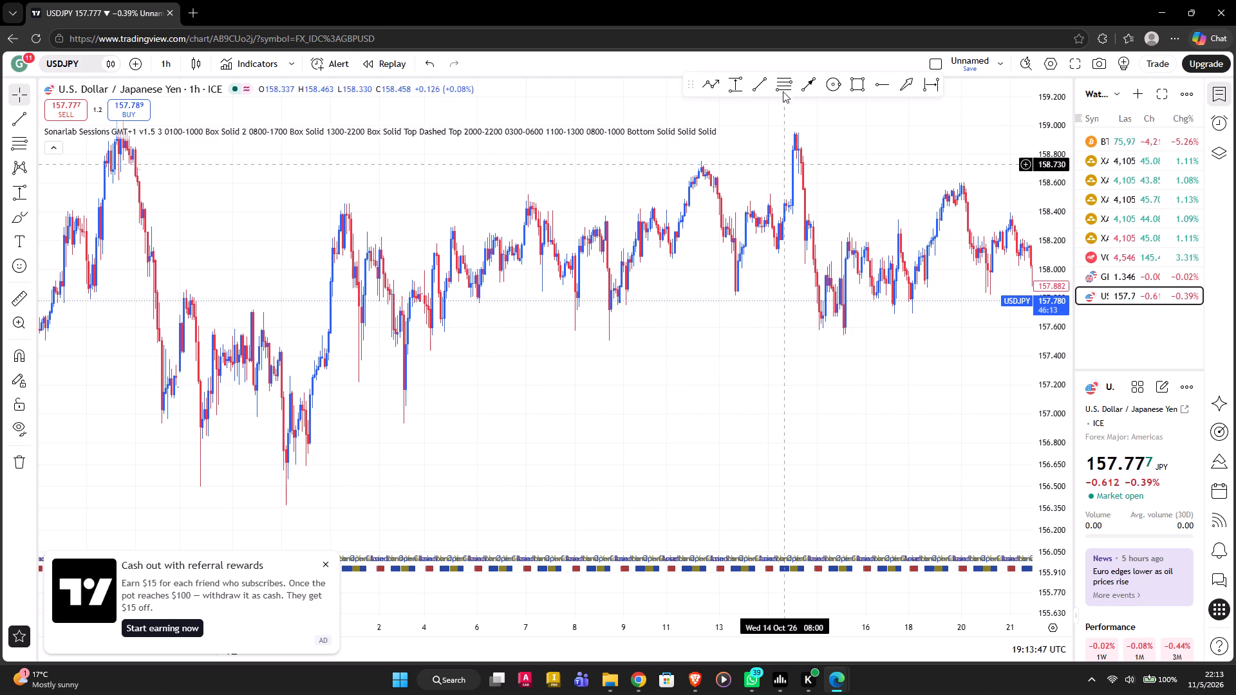
# Draw a rising USDJPY trendline from the low just before October at about 156.37 to about 158.79 on 13 October.
pyautogui.click(760, 83)
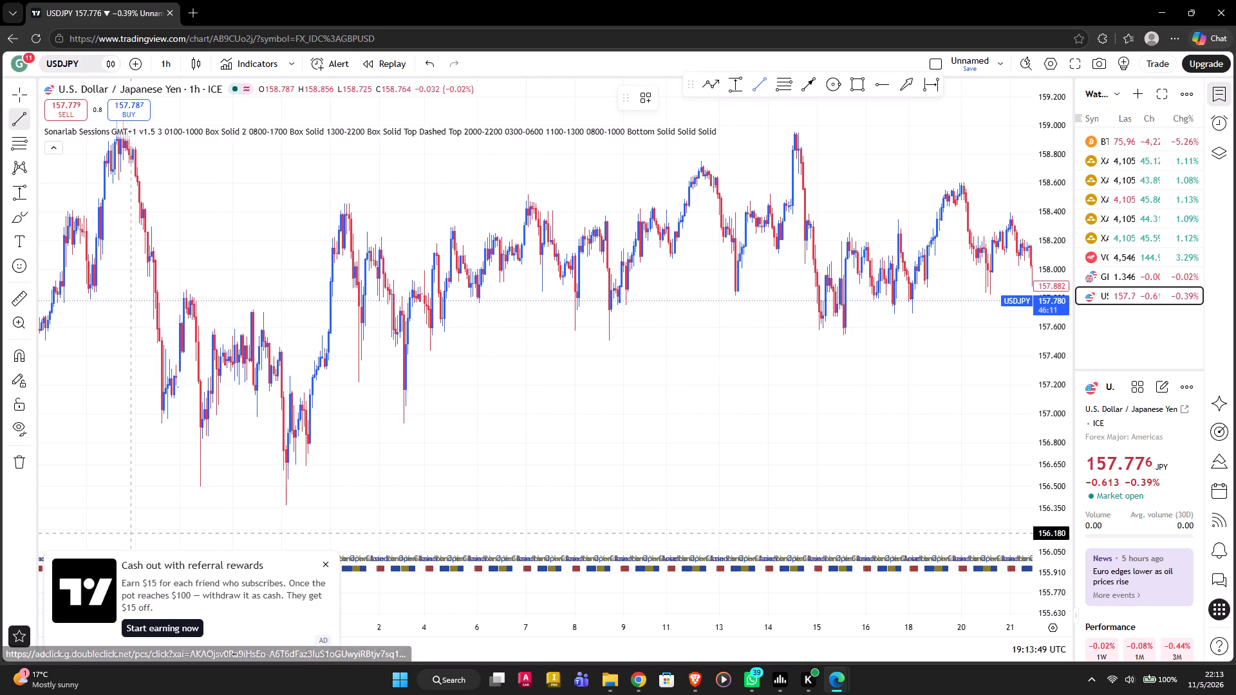
pyautogui.click(281, 505)
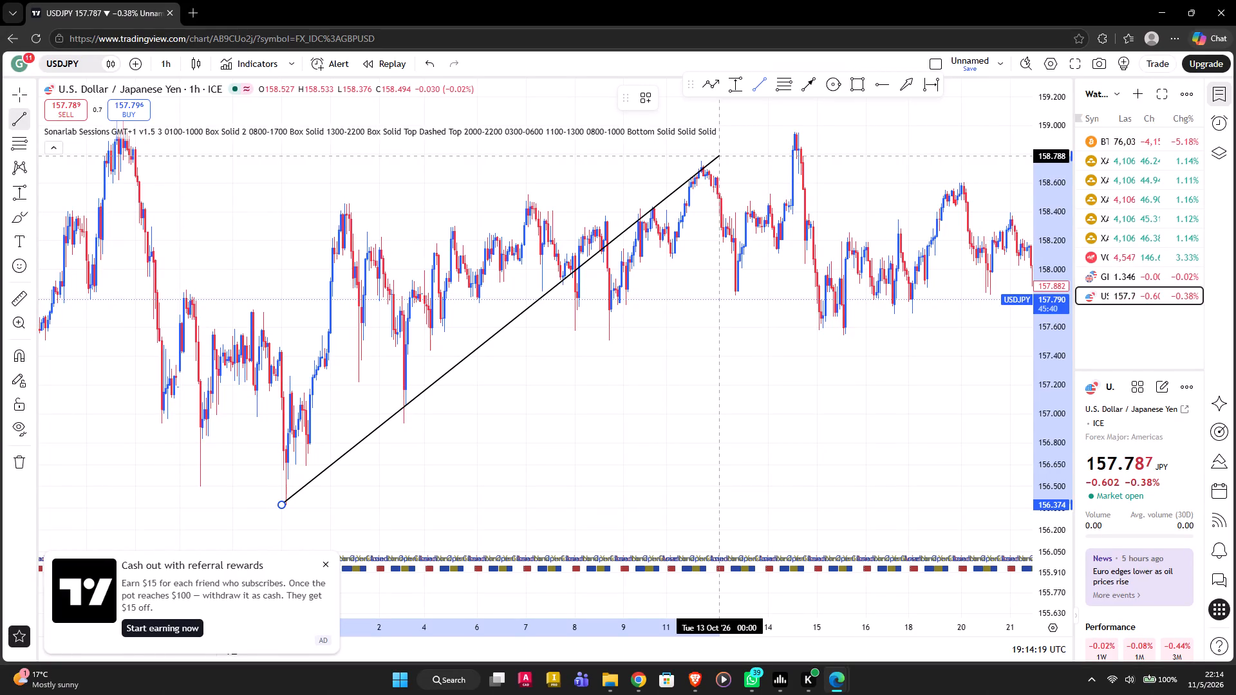
pyautogui.click(720, 156)
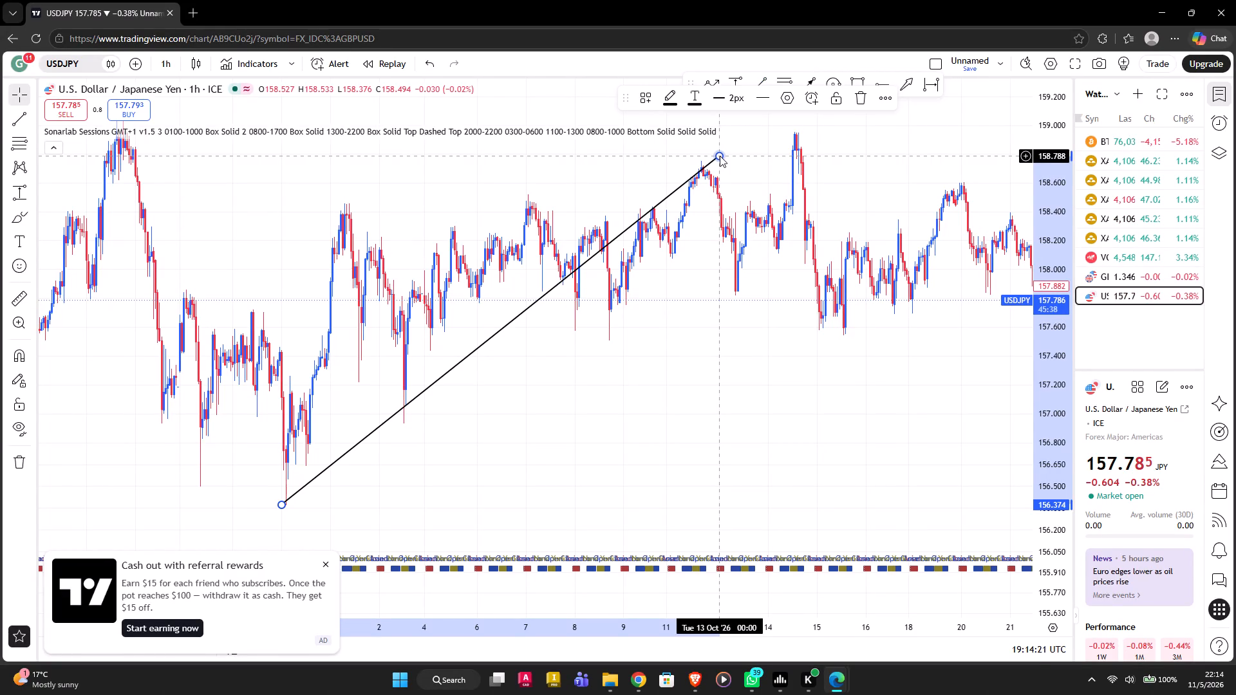
# Delete the rising USDJPY trendline that ends at about 158.79 on 13 October.
pyautogui.click(720, 156)
pyautogui.press('BackSpace')
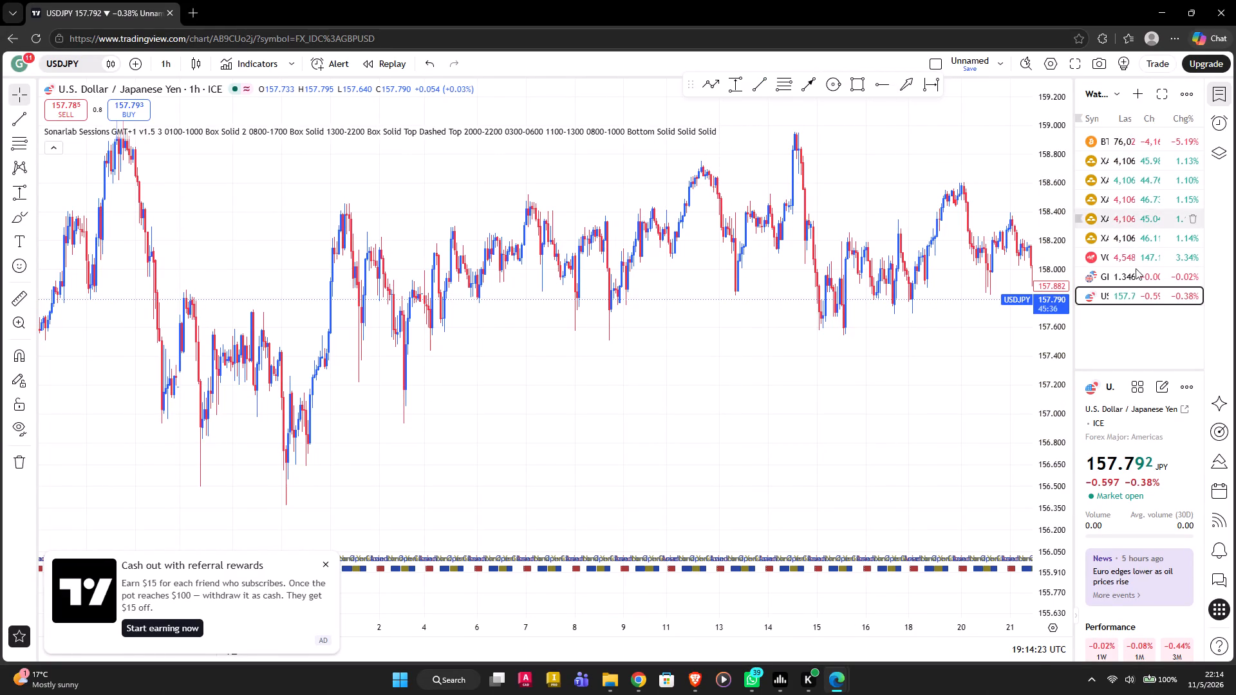
# Switch the chart to GBPUSD from the watchlist.
pyautogui.click(1127, 270)
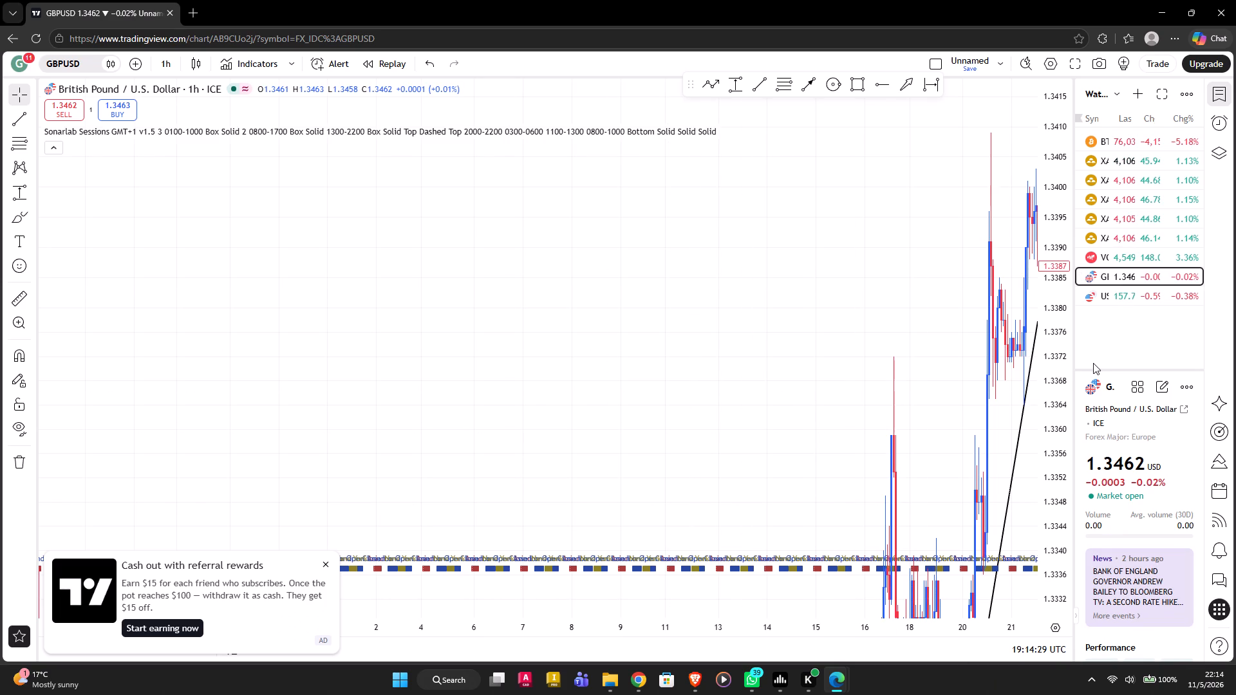
# Draw a falling GBPUSD trendline from the 30 September high at about 1.3305 to about 1.3231 on 16 October.
pyautogui.moveTo(1049, 313); pyautogui.dragTo(1066, 655)
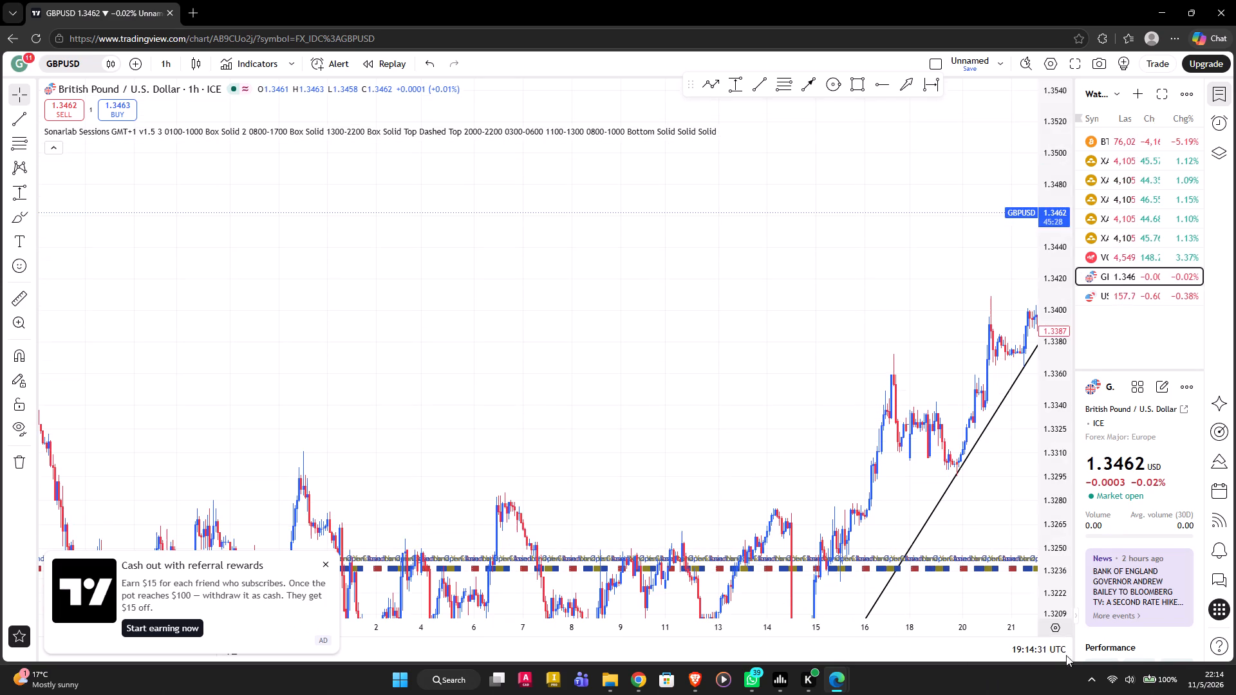
pyautogui.moveTo(1066, 655); pyautogui.dragTo(1066, 665)
pyautogui.moveTo(1057, 388); pyautogui.dragTo(1057, 398)
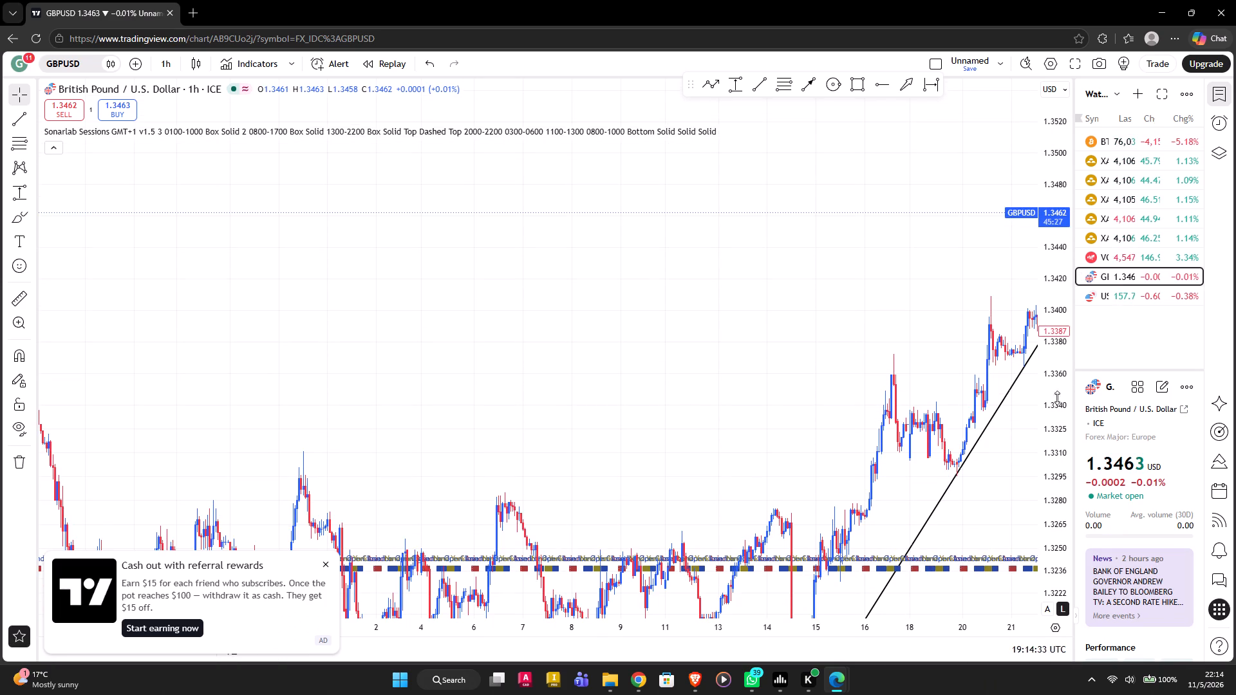
pyautogui.moveTo(1057, 398); pyautogui.dragTo(1060, 513)
pyautogui.moveTo(695, 306); pyautogui.dragTo(785, 187)
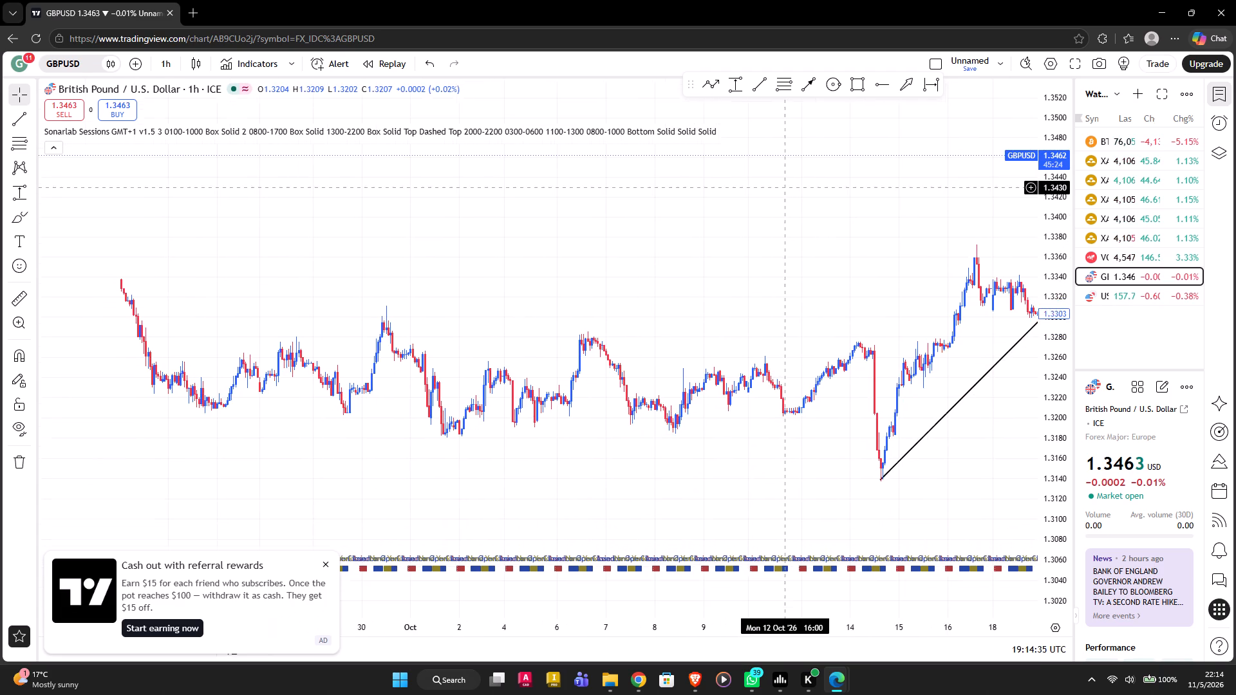
pyautogui.moveTo(785, 187); pyautogui.dragTo(846, 197)
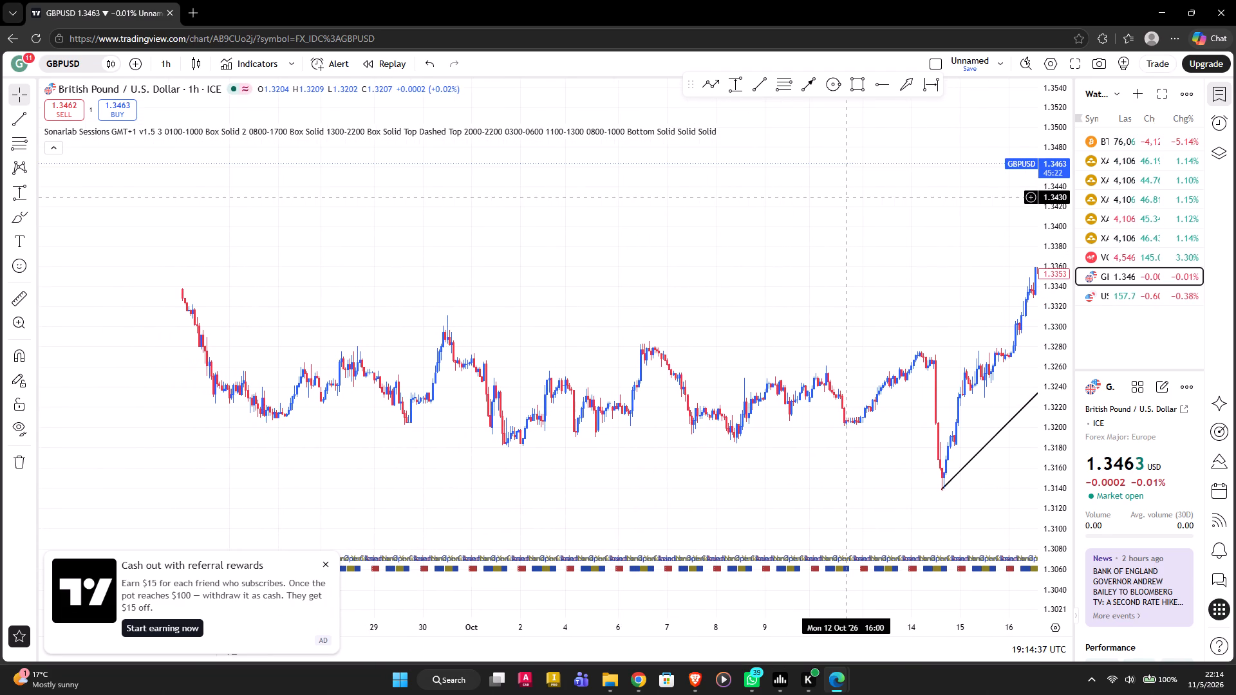
pyautogui.moveTo(846, 197); pyautogui.dragTo(866, 210)
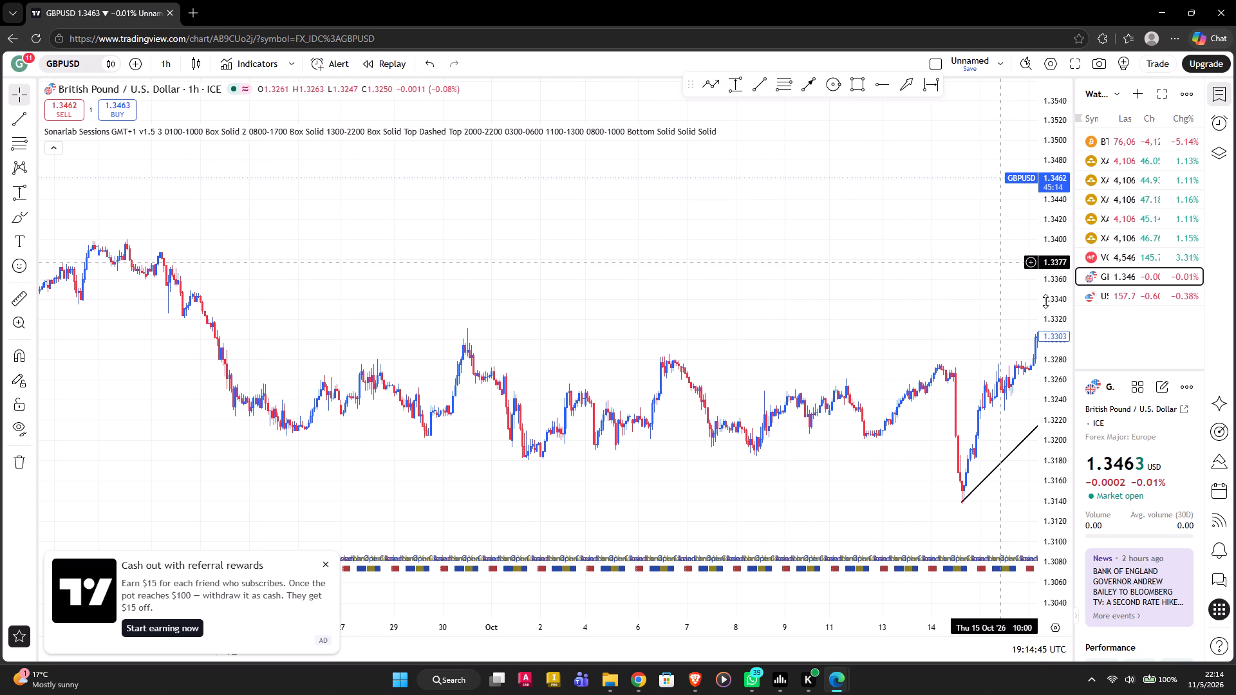
pyautogui.moveTo(1060, 326); pyautogui.dragTo(1069, 196)
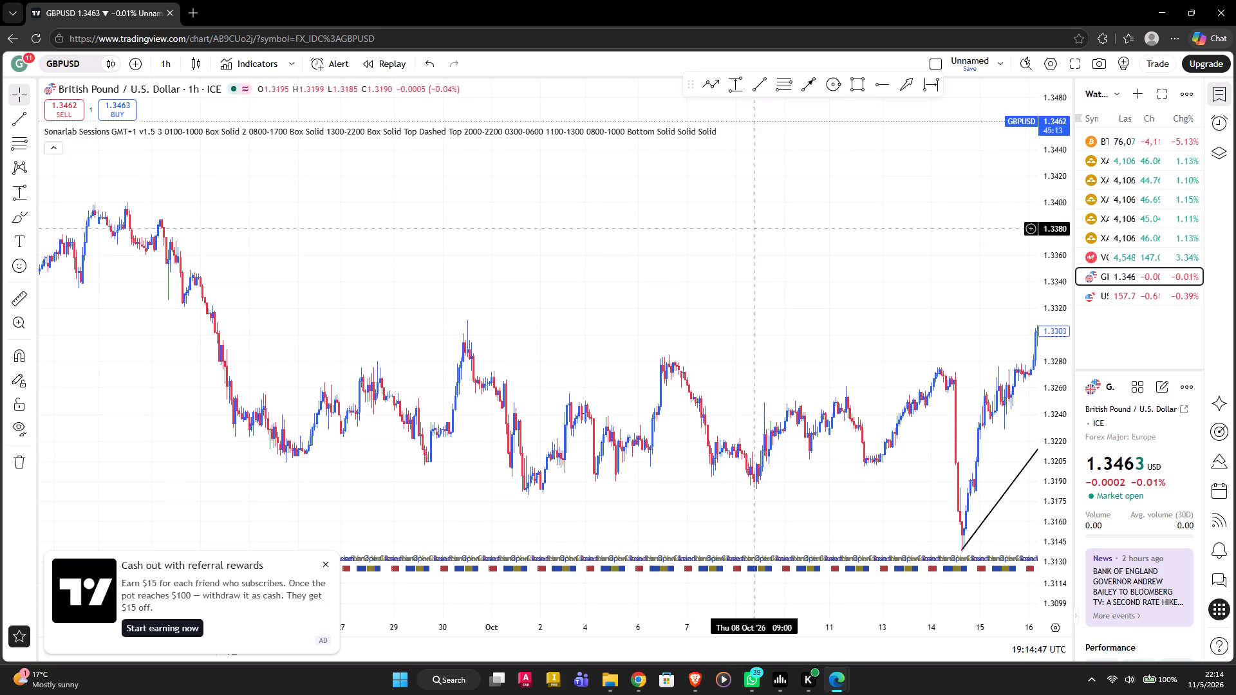
pyautogui.moveTo(724, 257); pyautogui.dragTo(684, 186)
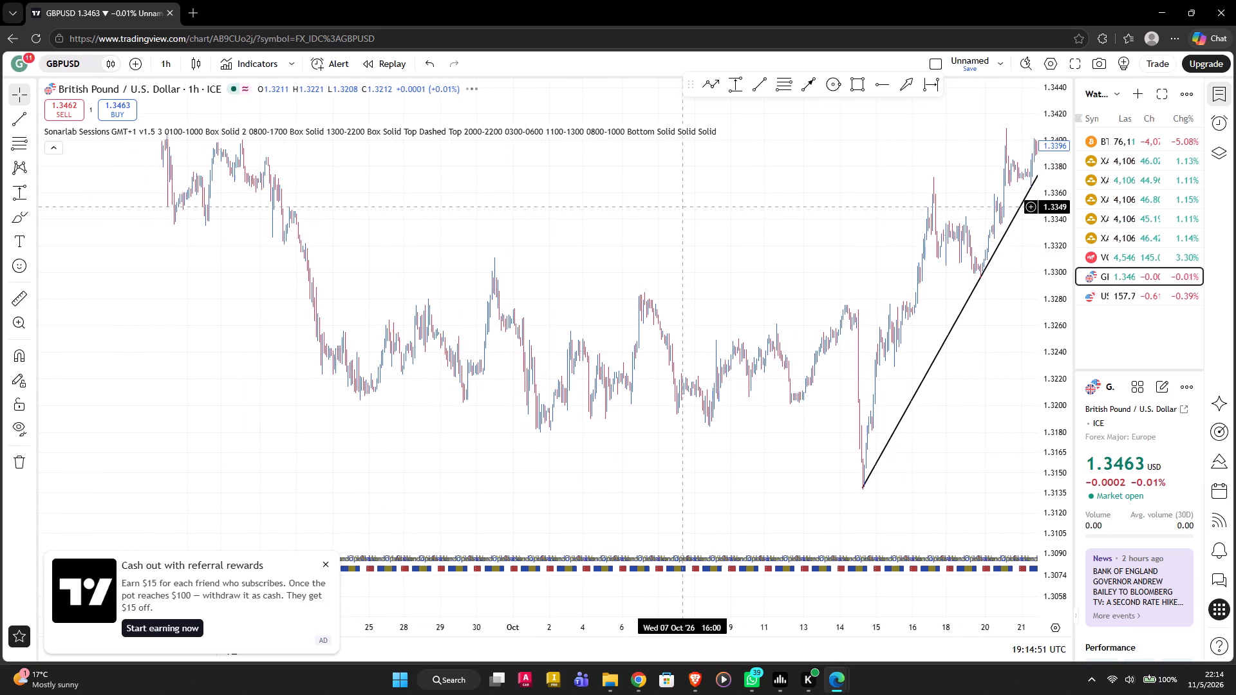
pyautogui.moveTo(659, 216); pyautogui.dragTo(617, 182)
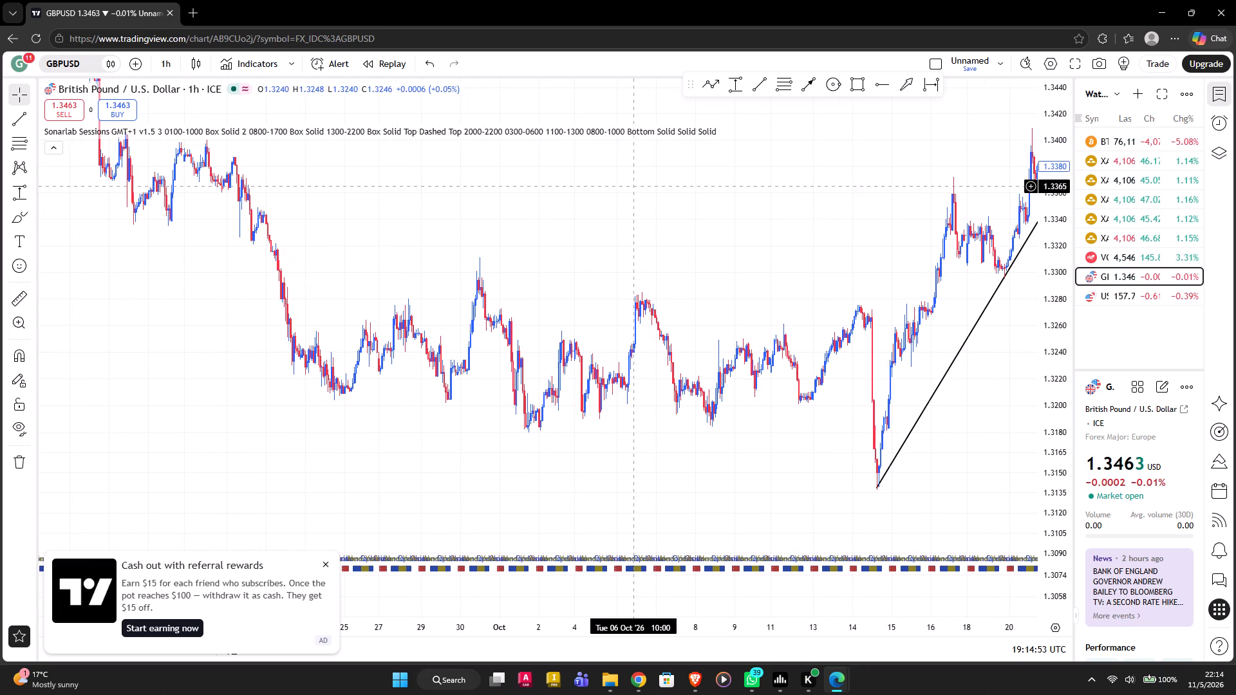
pyautogui.moveTo(617, 182); pyautogui.dragTo(702, 290)
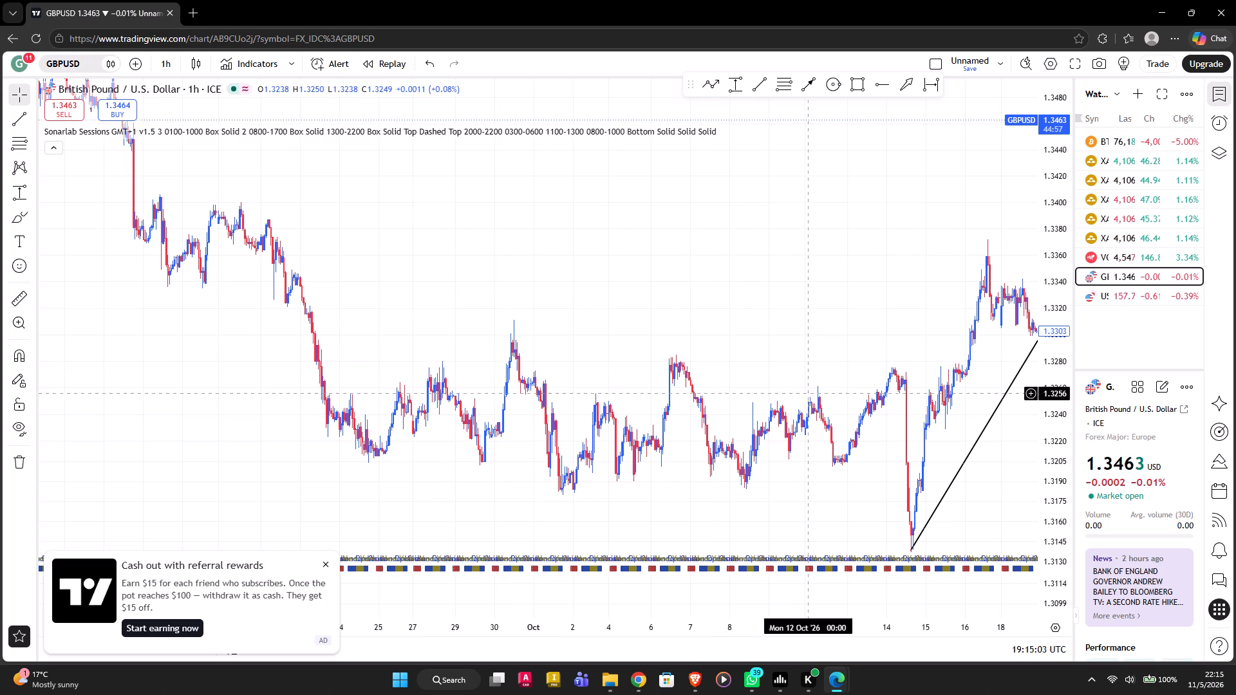
pyautogui.click(757, 88)
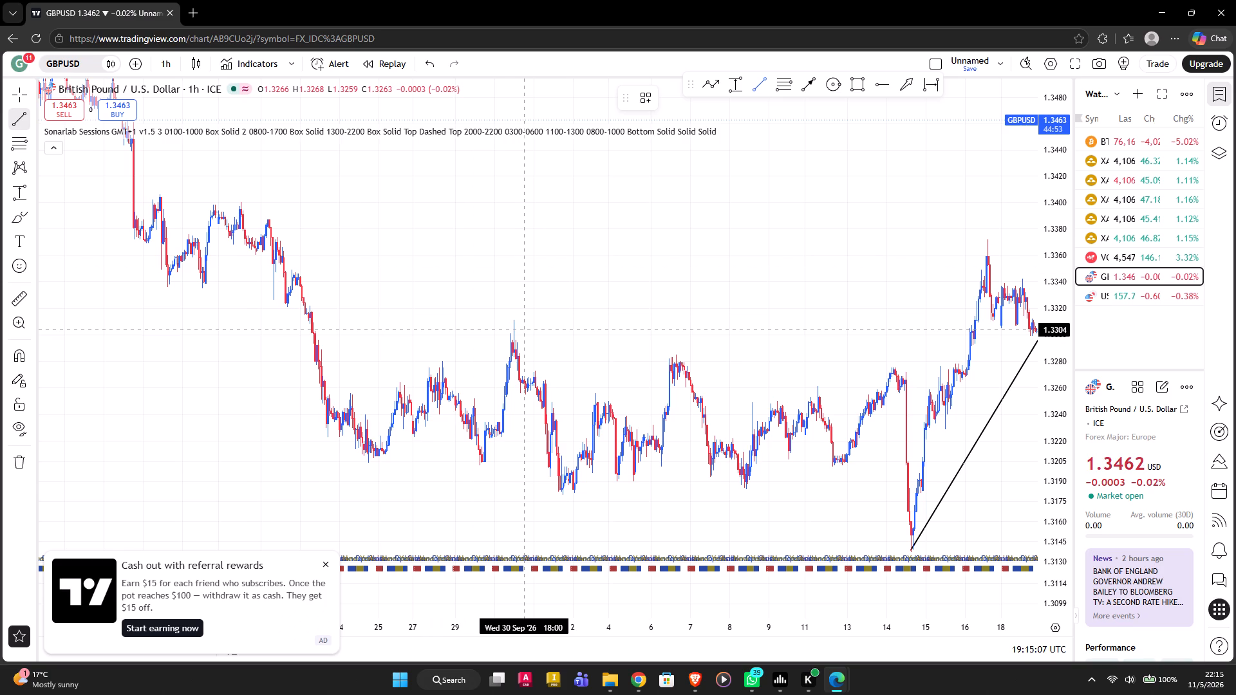
pyautogui.click(510, 328)
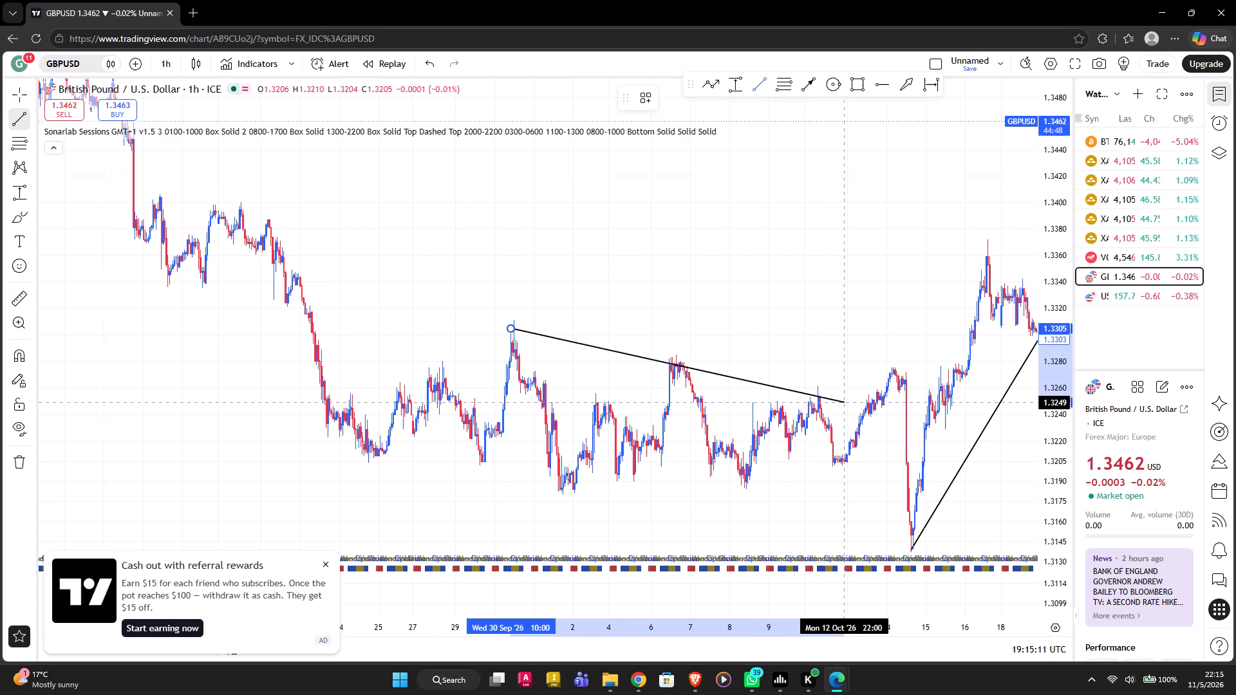
pyautogui.click(984, 427)
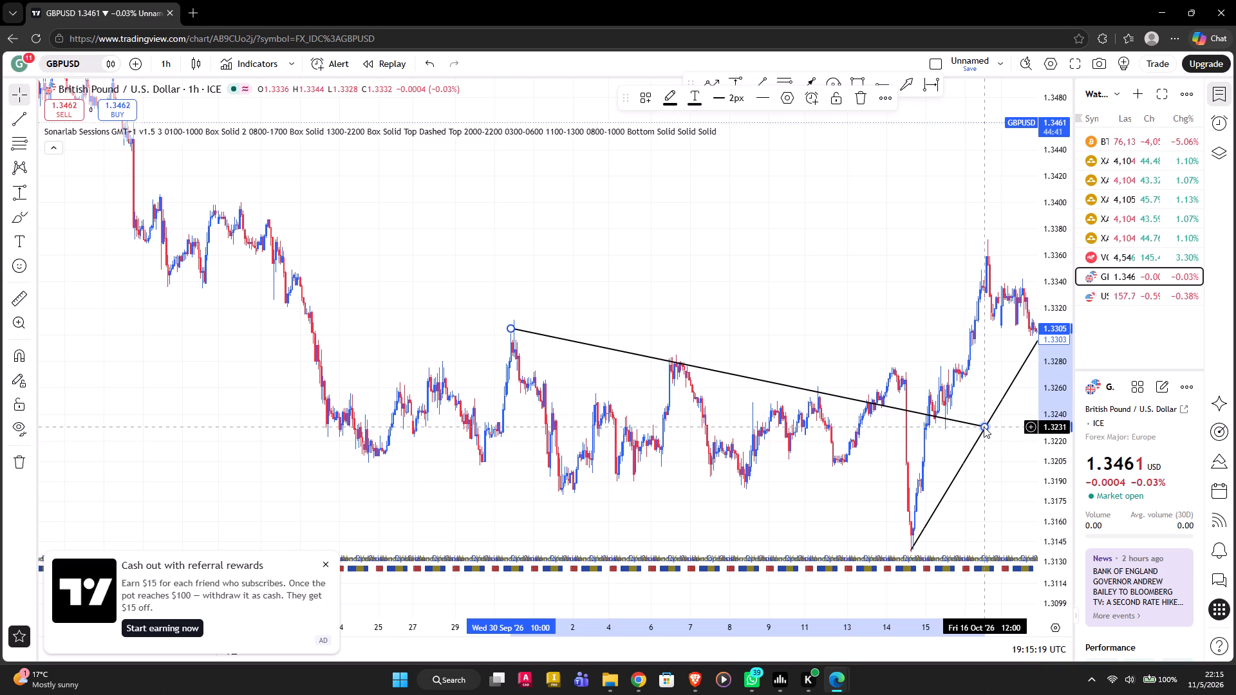
# Examine the hourly GBPUSD price action around the drawn trendlines from late September to late October.
pyautogui.moveTo(995, 466); pyautogui.dragTo(939, 446)
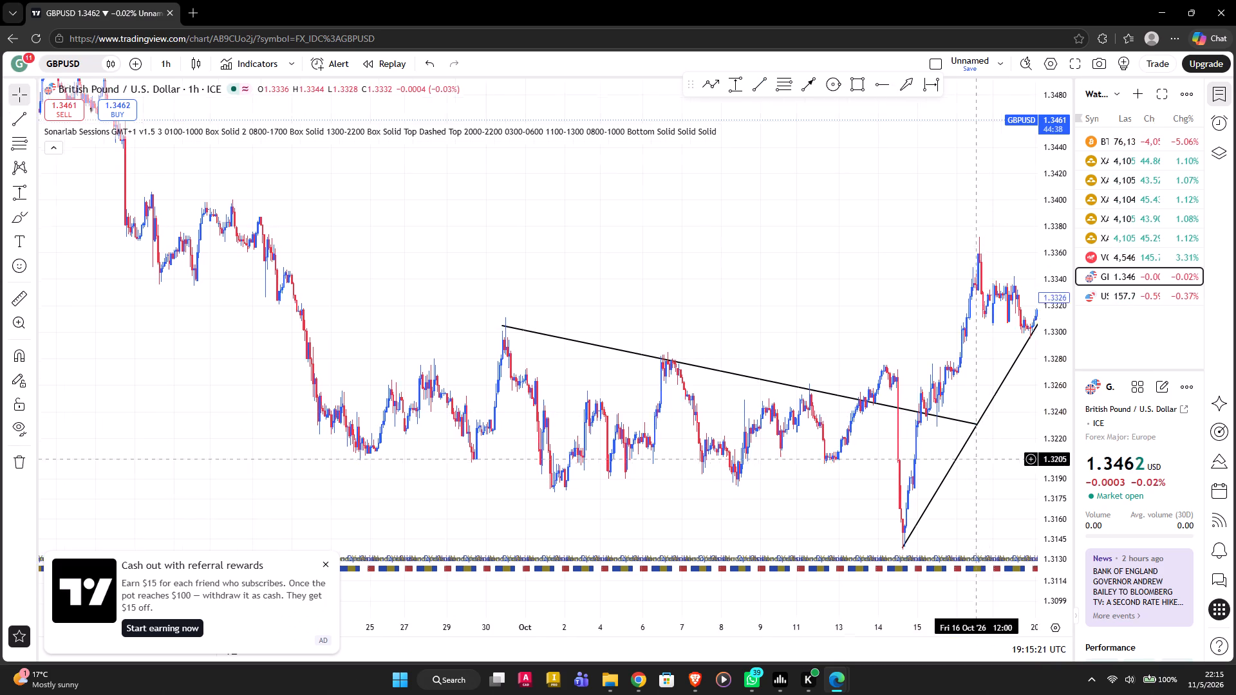
pyautogui.moveTo(939, 446); pyautogui.dragTo(762, 400)
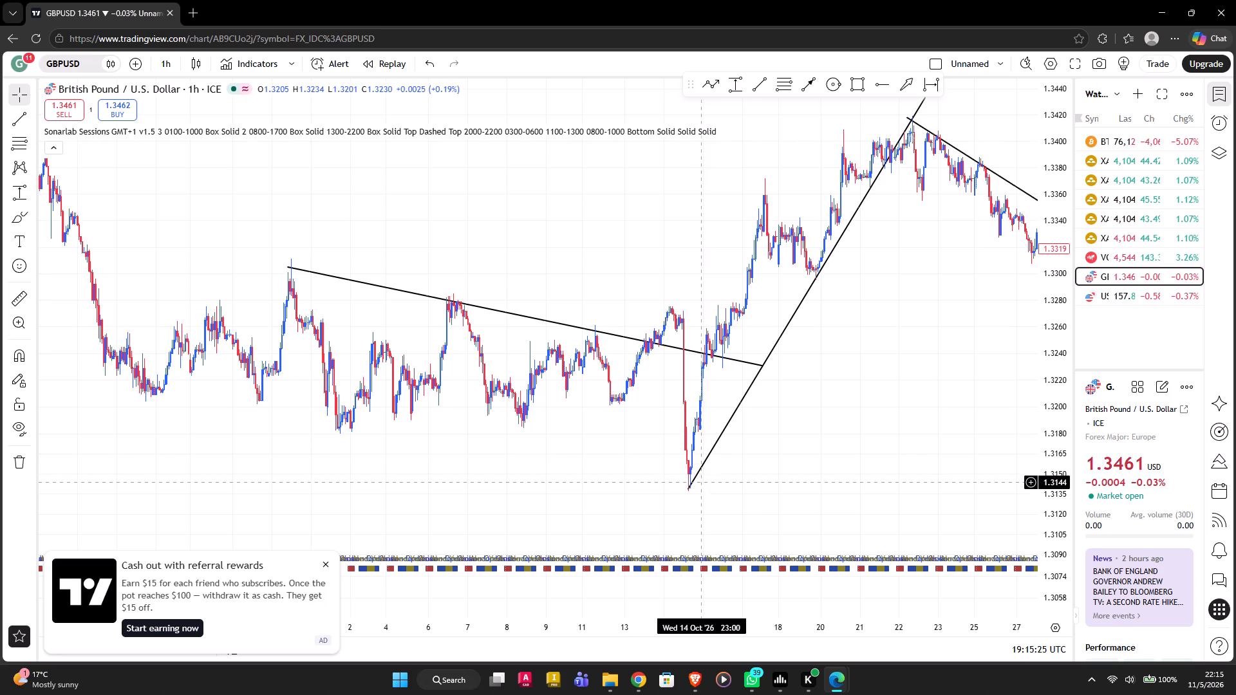
pyautogui.hscroll(1, 460, 346)
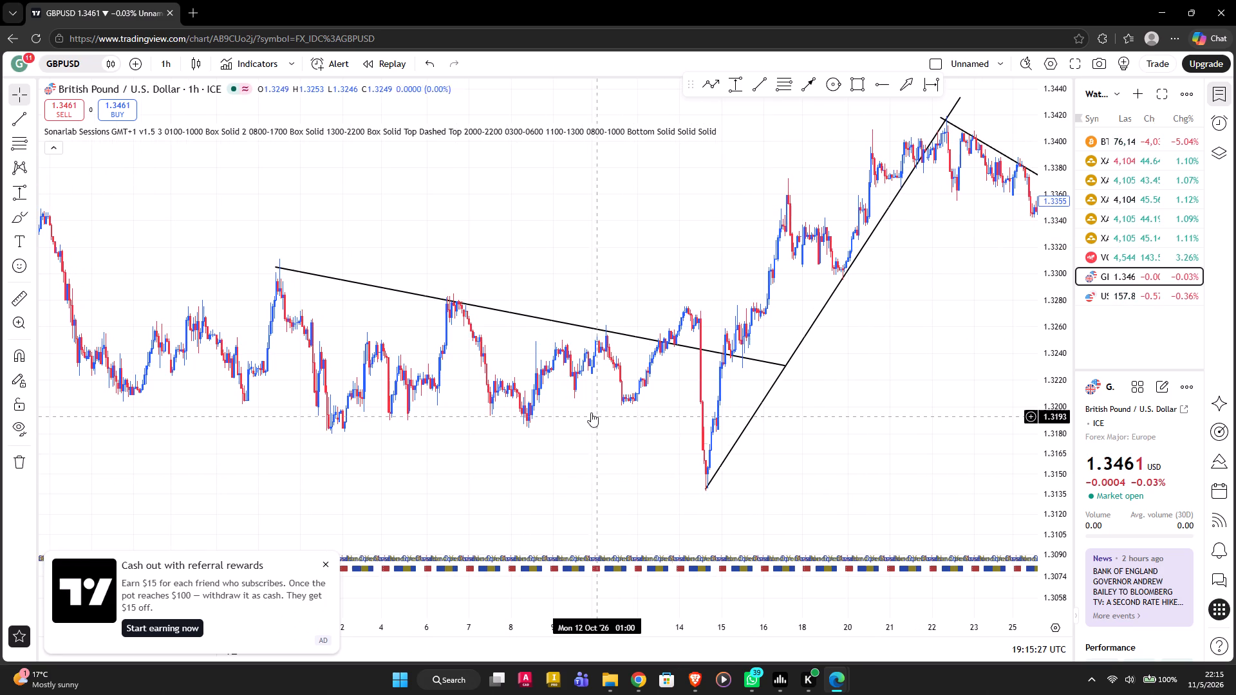
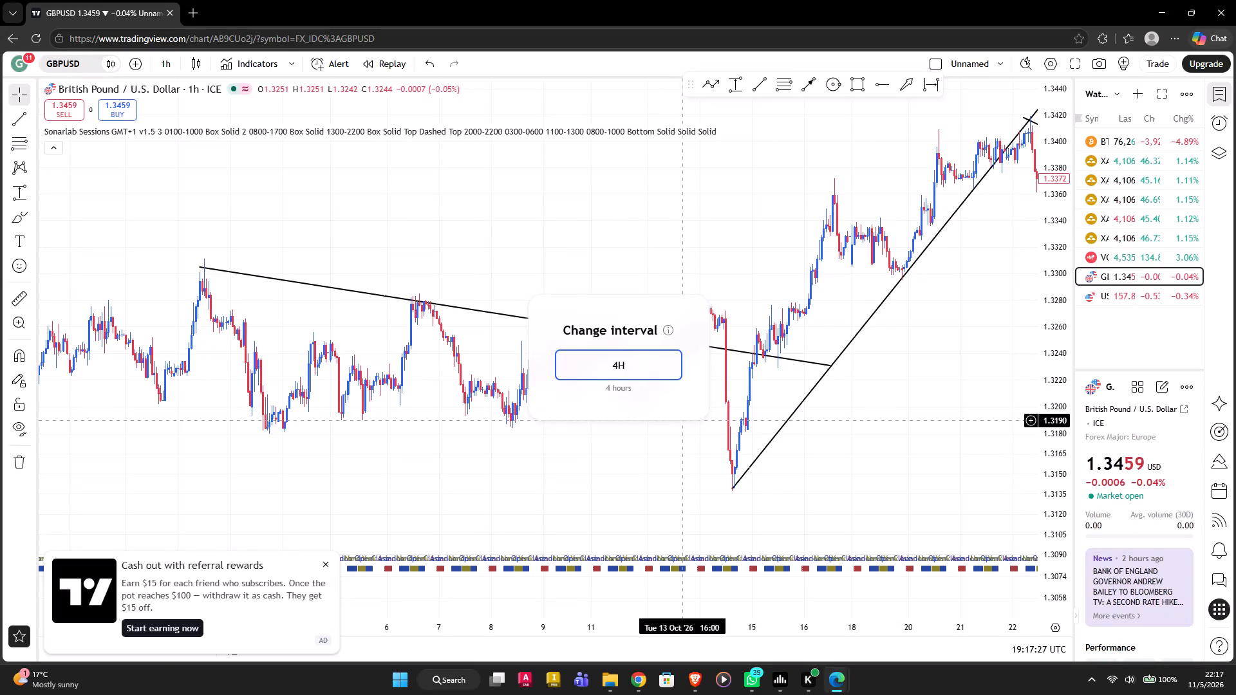
# Switch the GBPUSD chart to the 4-hour interval and examine the price swings from June to late September.
pyautogui.press('Return')
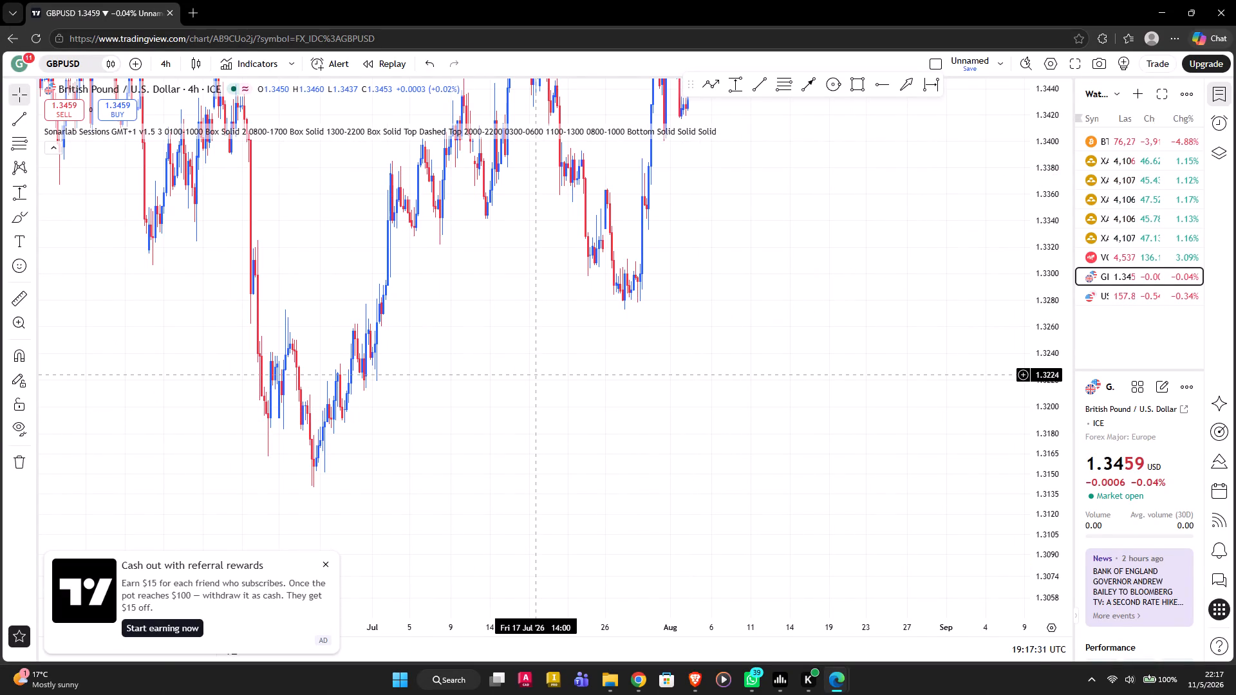
pyautogui.moveTo(520, 352); pyautogui.dragTo(629, 512)
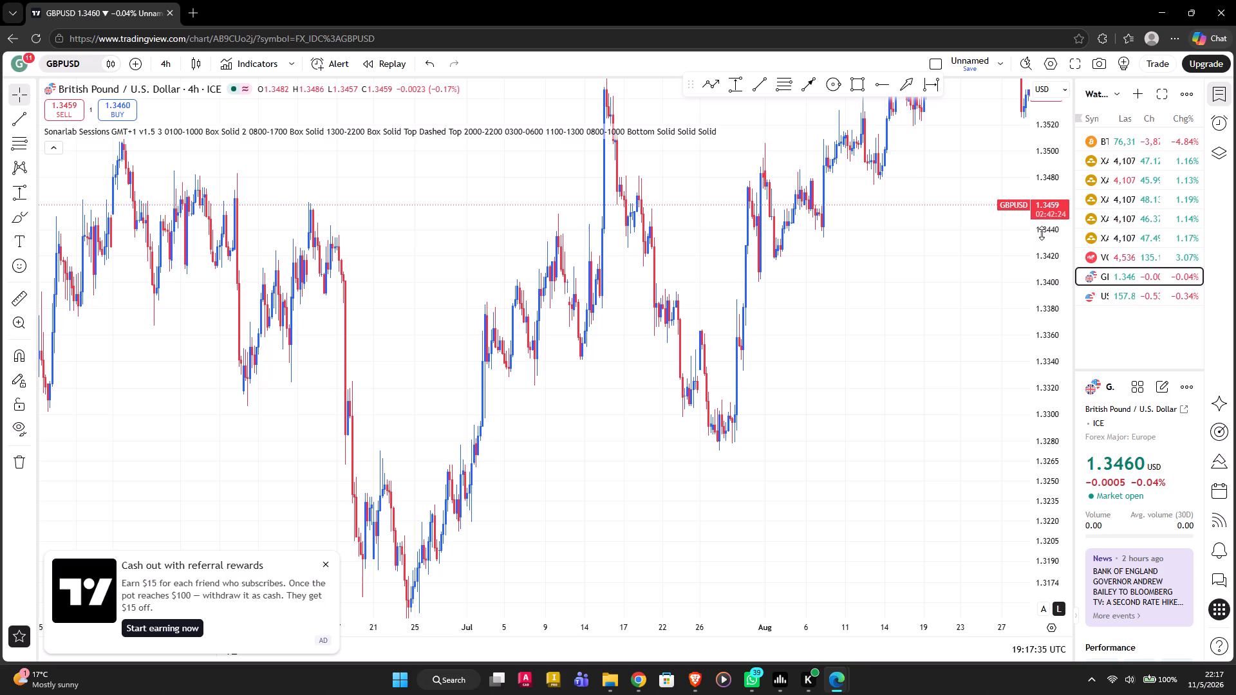
pyautogui.moveTo(1042, 233); pyautogui.dragTo(1024, 462)
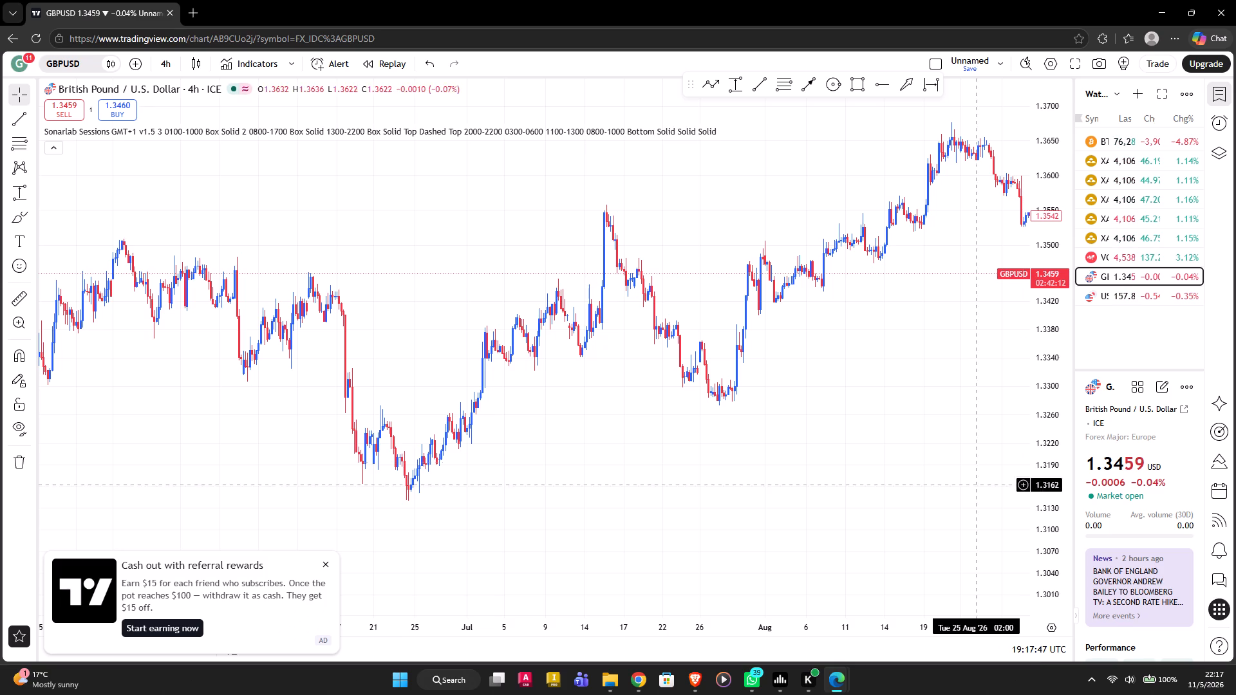
pyautogui.moveTo(948, 494); pyautogui.dragTo(723, 485)
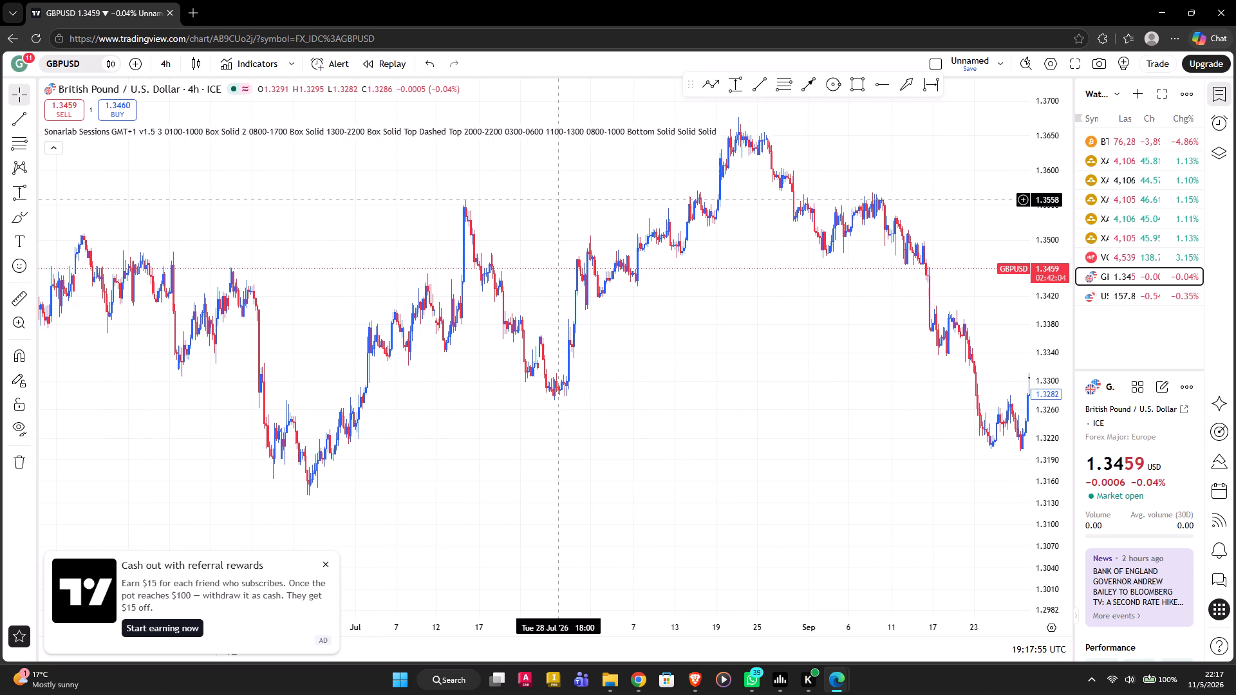
# Set the GBPUSD chart back to the 1-hour interval.
pyautogui.write('1h')
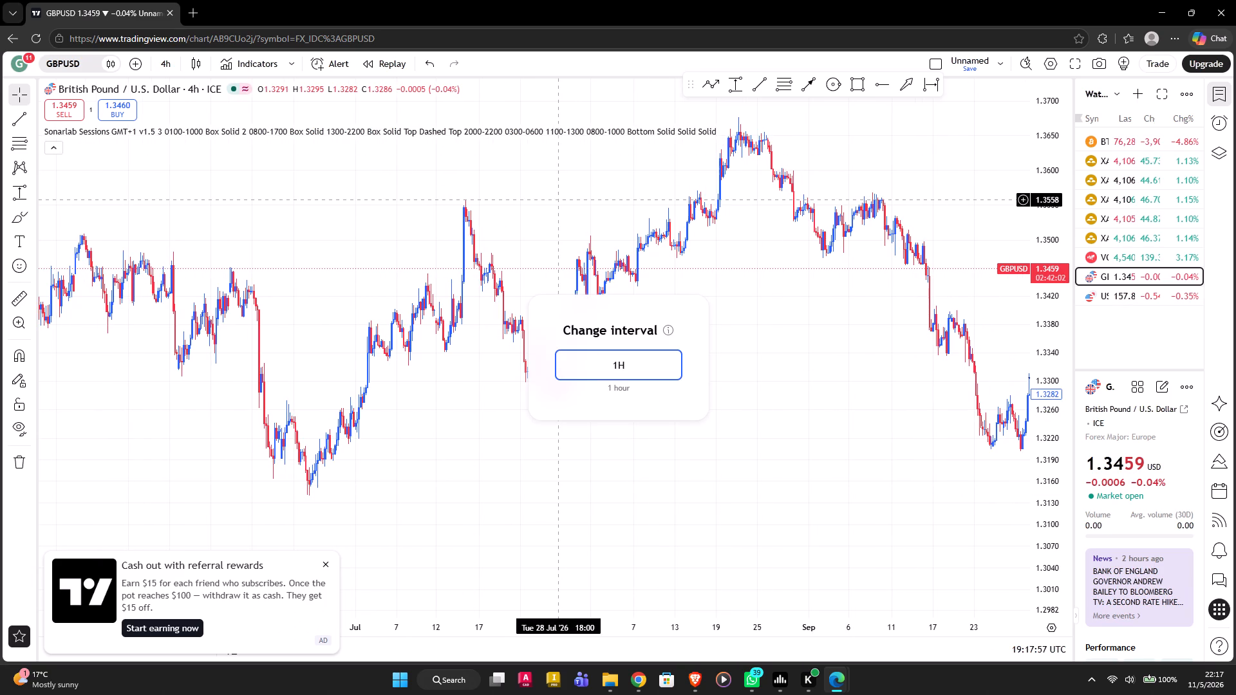
pyautogui.press('Return')
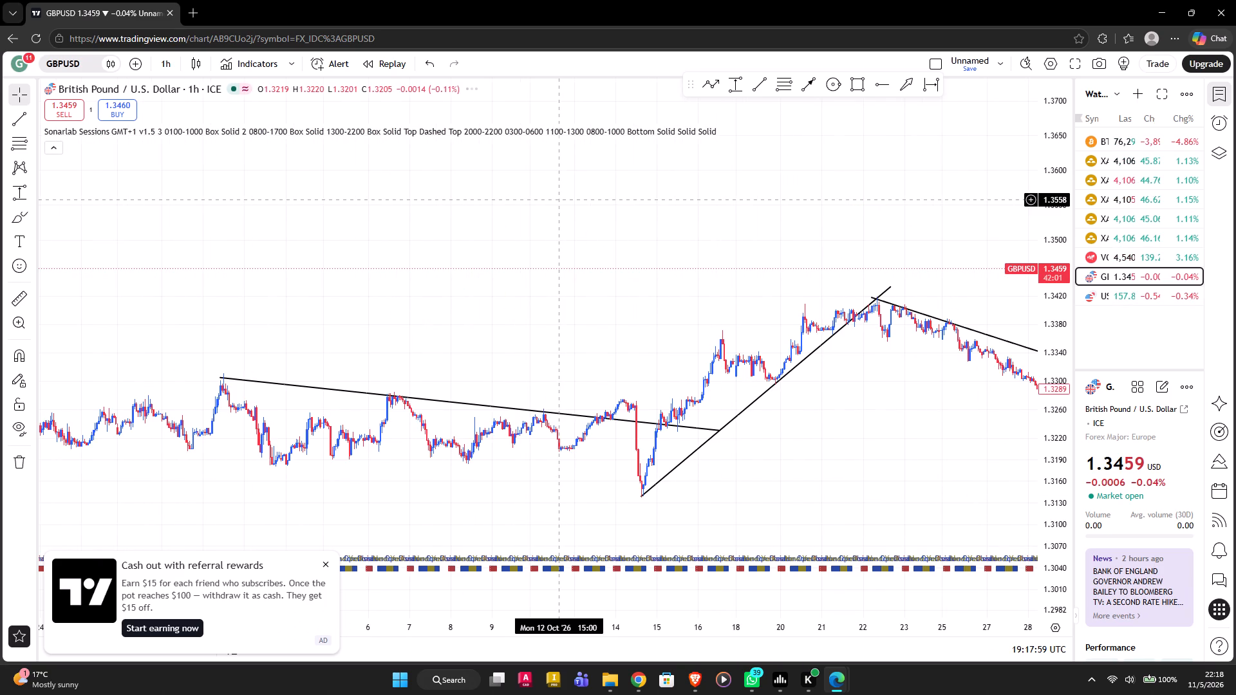
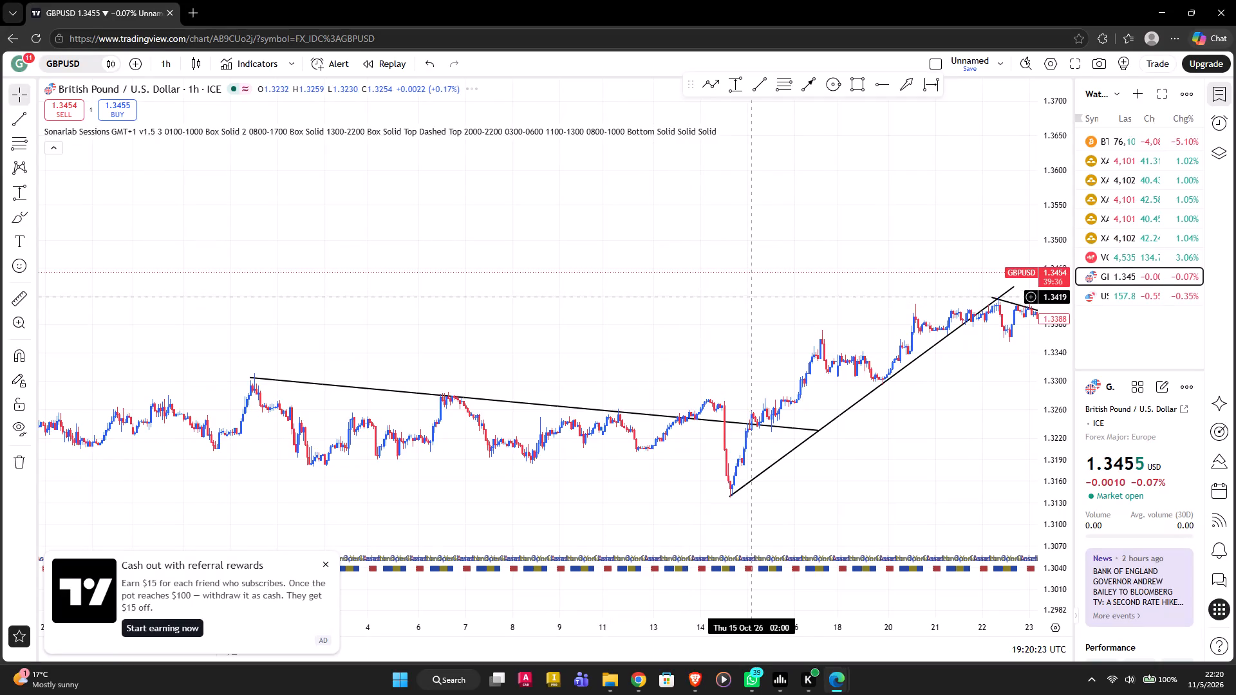
# Examine the GBPUSD 1-hour price action from late October to early November against the rising trendline.
pyautogui.moveTo(760, 191); pyautogui.dragTo(381, 333)
pyautogui.moveTo(711, 308); pyautogui.dragTo(286, 239)
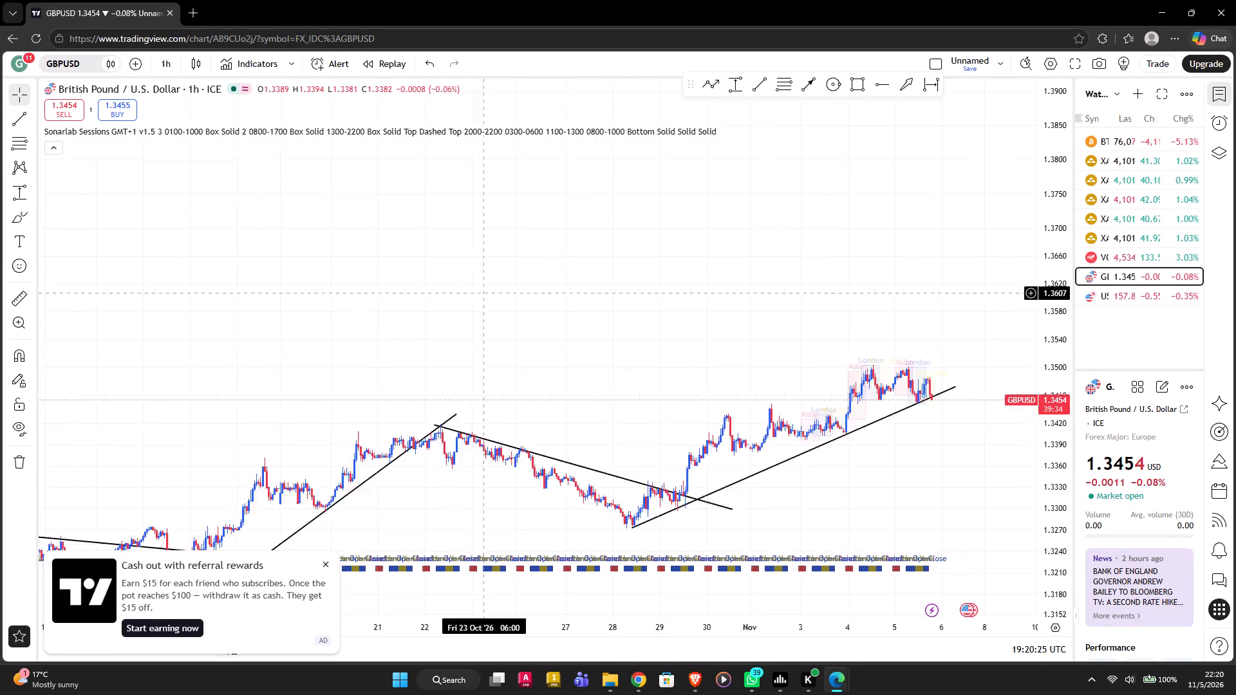
pyautogui.moveTo(286, 239); pyautogui.dragTo(173, 209)
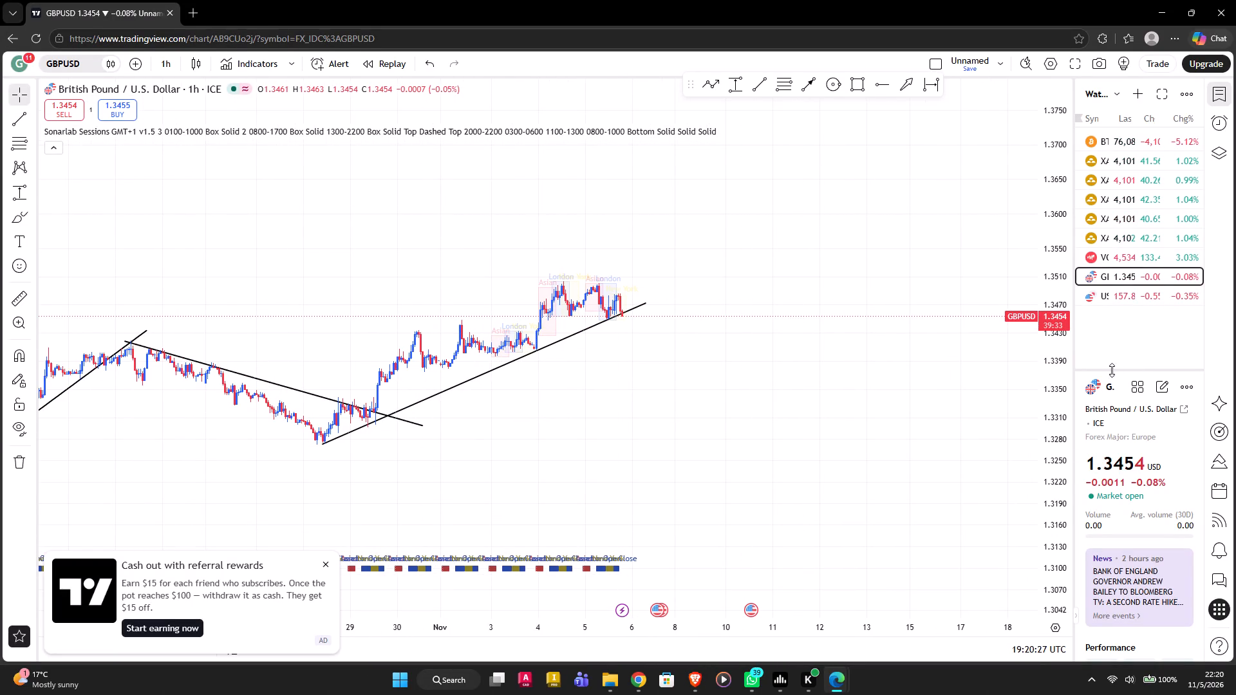
pyautogui.moveTo(1061, 370); pyautogui.dragTo(1051, 88)
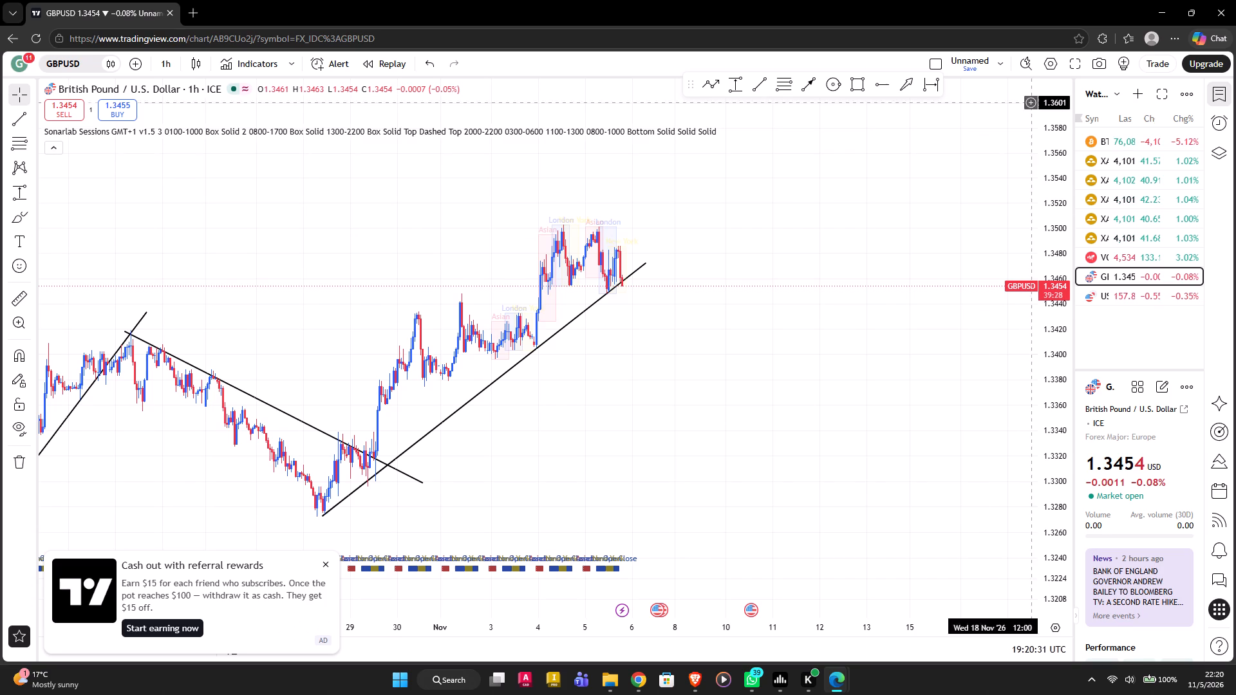
pyautogui.moveTo(913, 239); pyautogui.dragTo(856, 264)
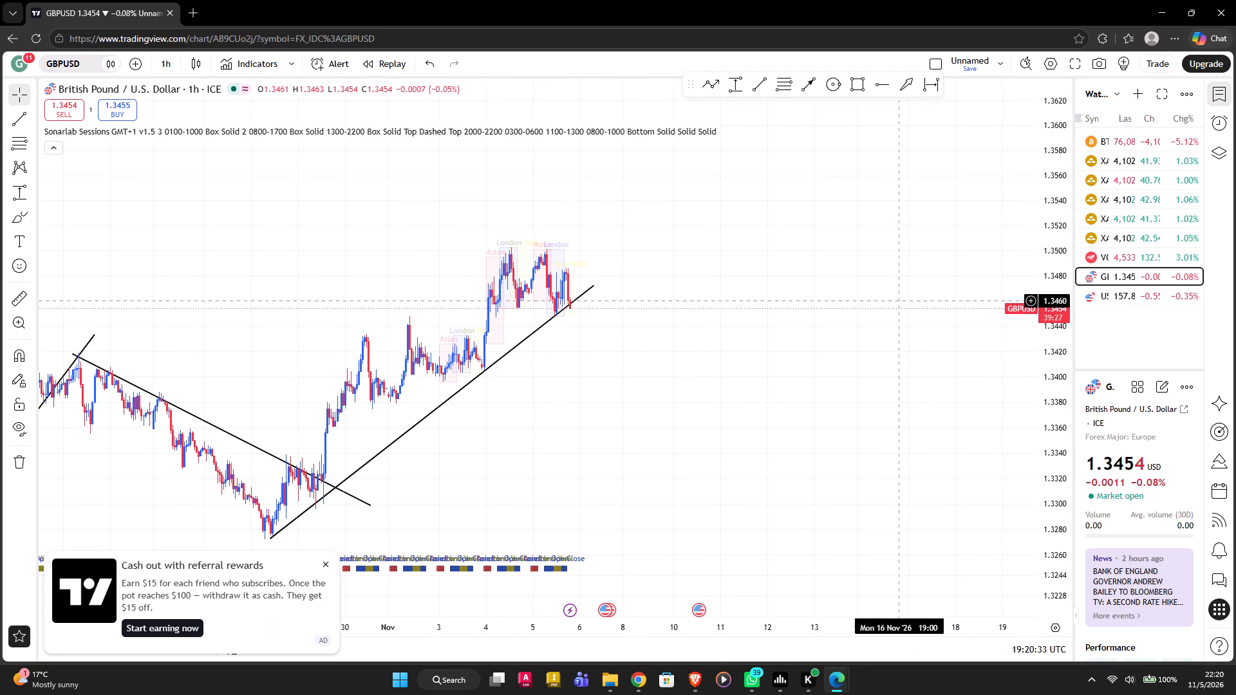
pyautogui.moveTo(1053, 336); pyautogui.dragTo(1033, 254)
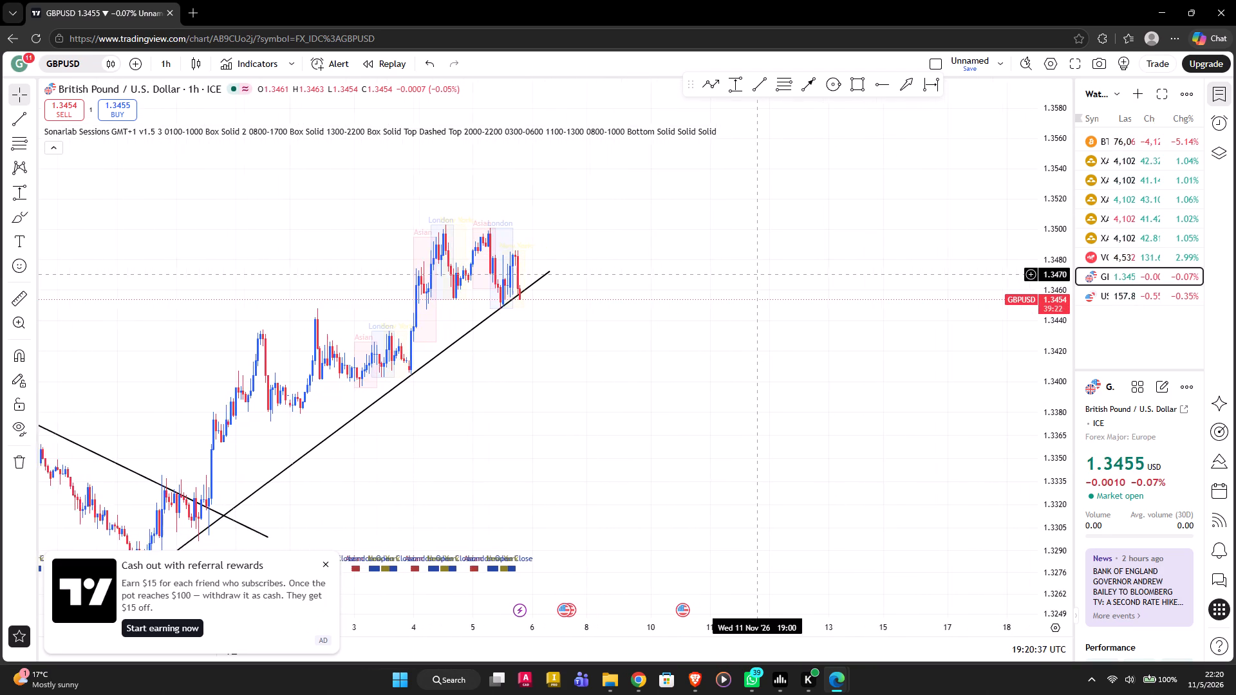
pyautogui.hscroll(1, 722, 267)
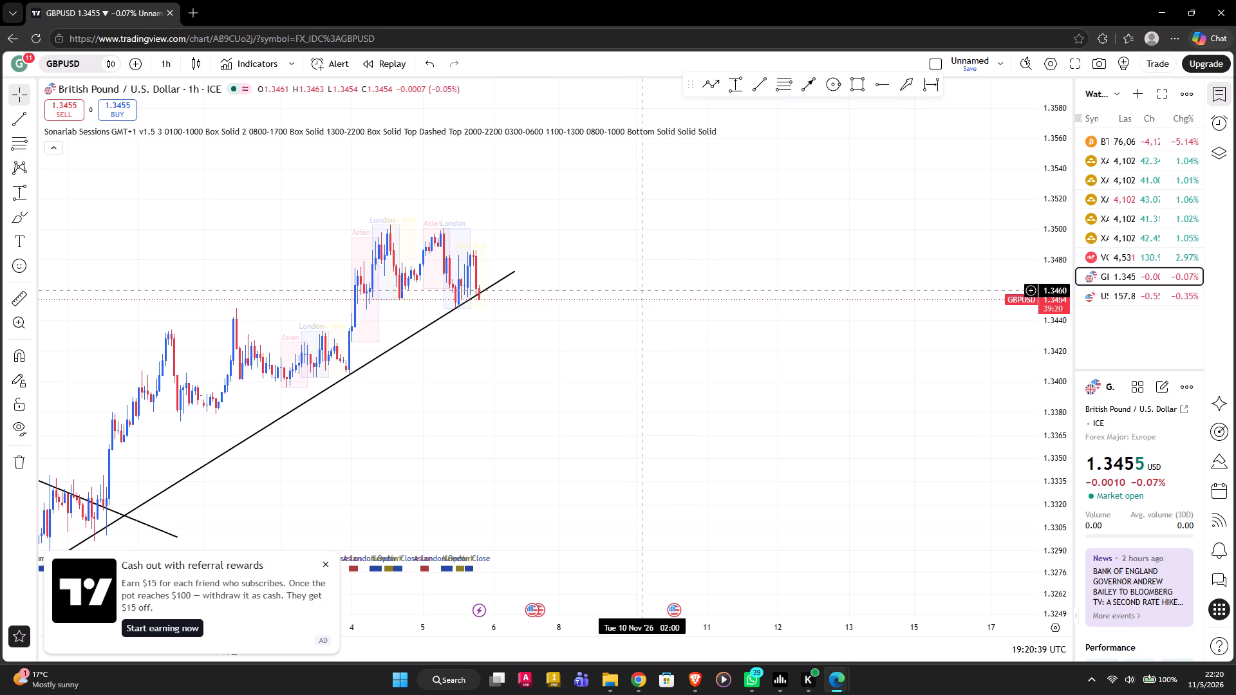
pyautogui.moveTo(609, 297); pyautogui.dragTo(808, 268)
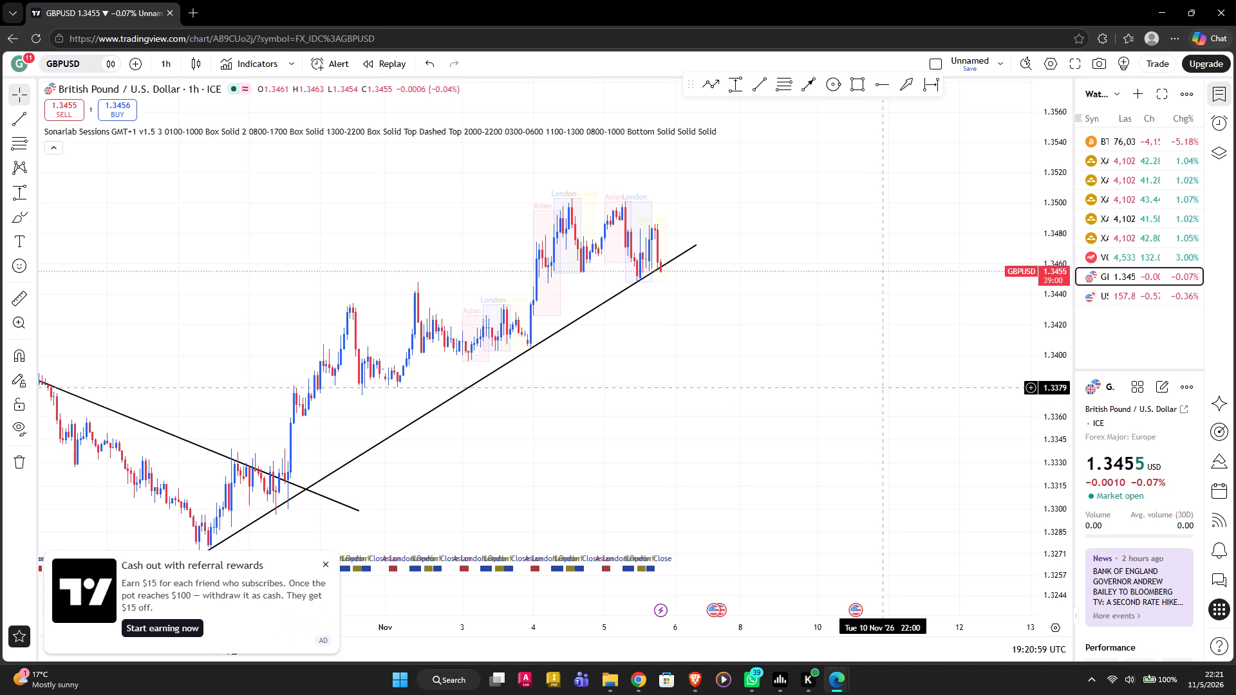
pyautogui.moveTo(870, 389); pyautogui.dragTo(888, 279)
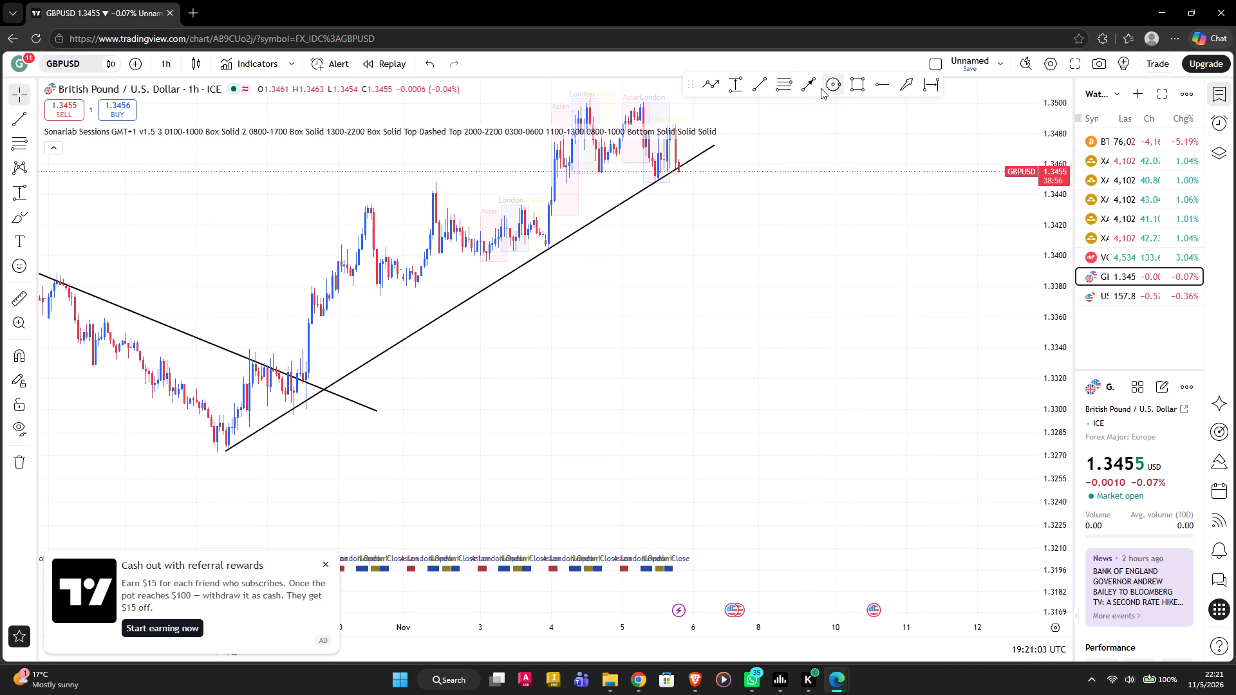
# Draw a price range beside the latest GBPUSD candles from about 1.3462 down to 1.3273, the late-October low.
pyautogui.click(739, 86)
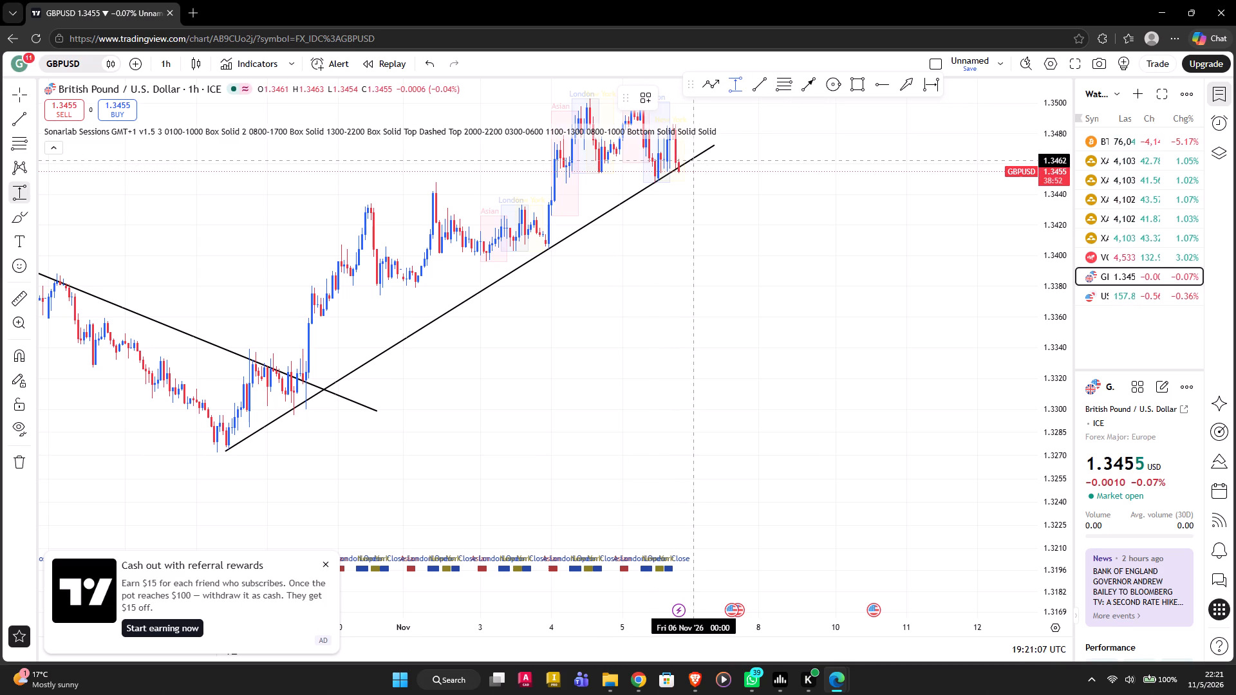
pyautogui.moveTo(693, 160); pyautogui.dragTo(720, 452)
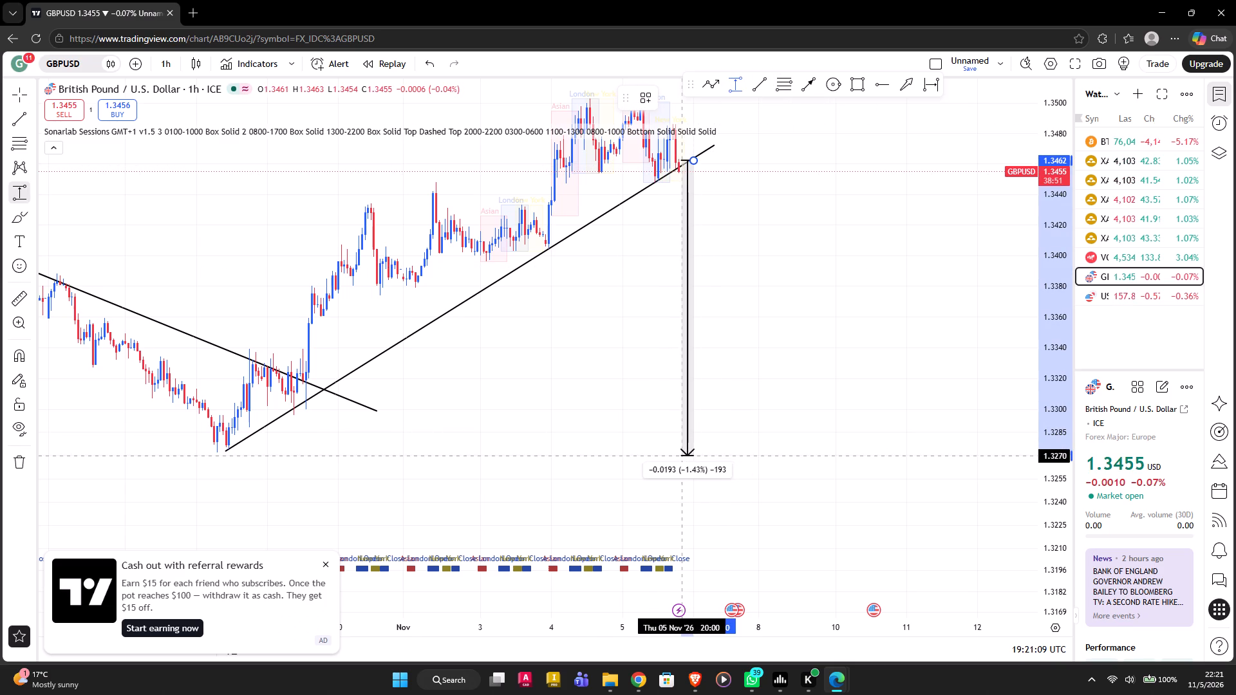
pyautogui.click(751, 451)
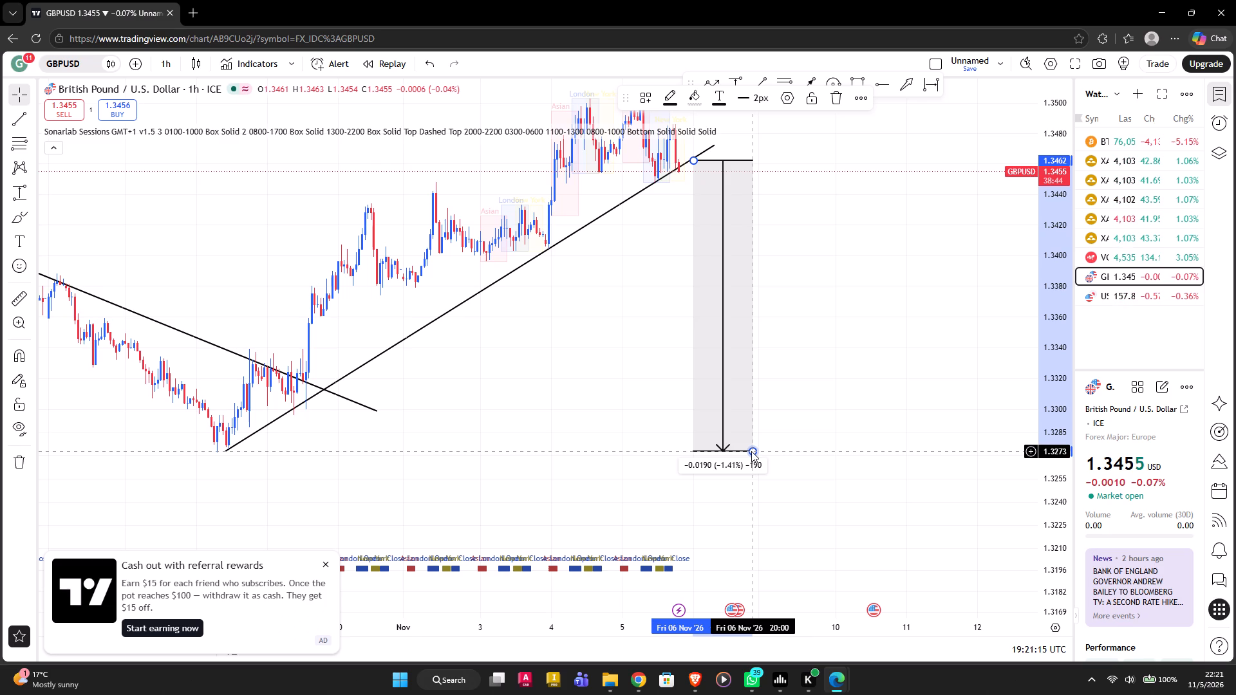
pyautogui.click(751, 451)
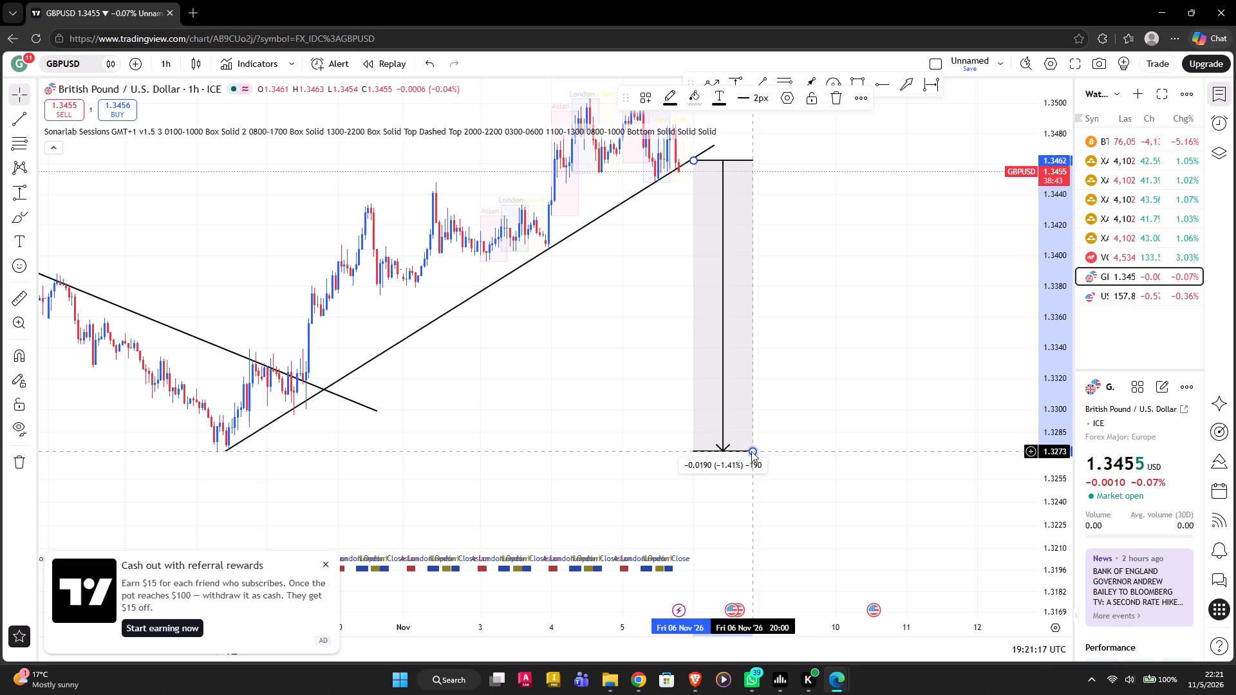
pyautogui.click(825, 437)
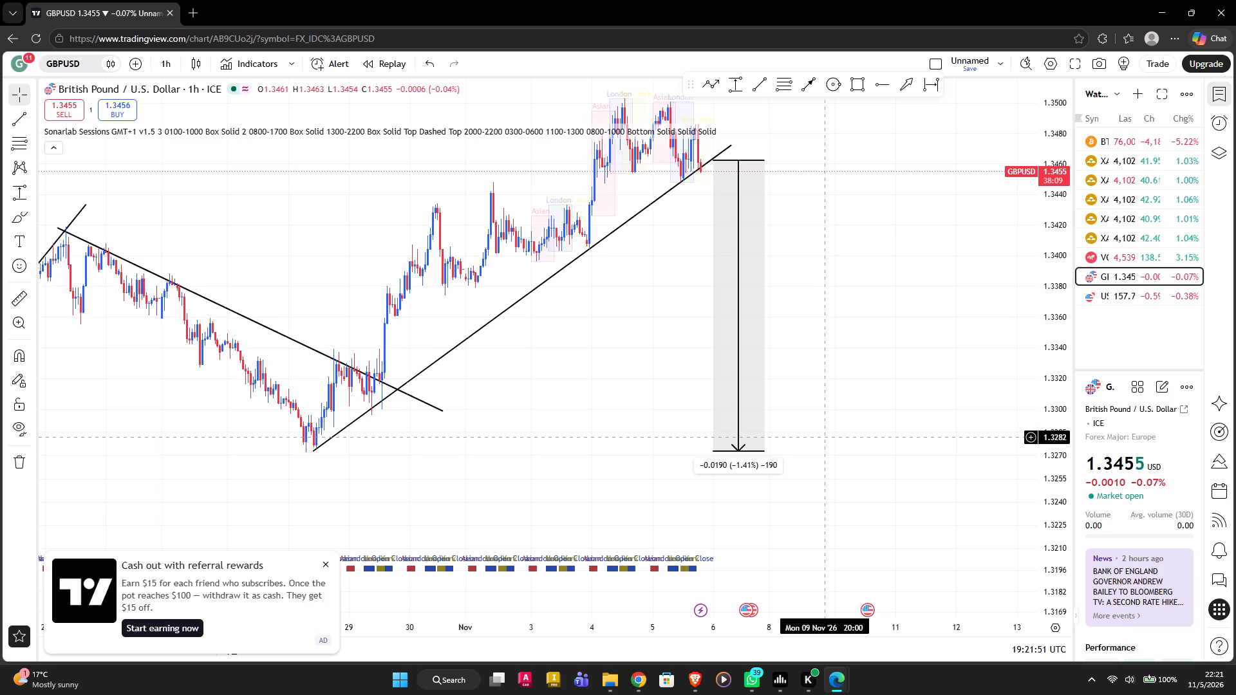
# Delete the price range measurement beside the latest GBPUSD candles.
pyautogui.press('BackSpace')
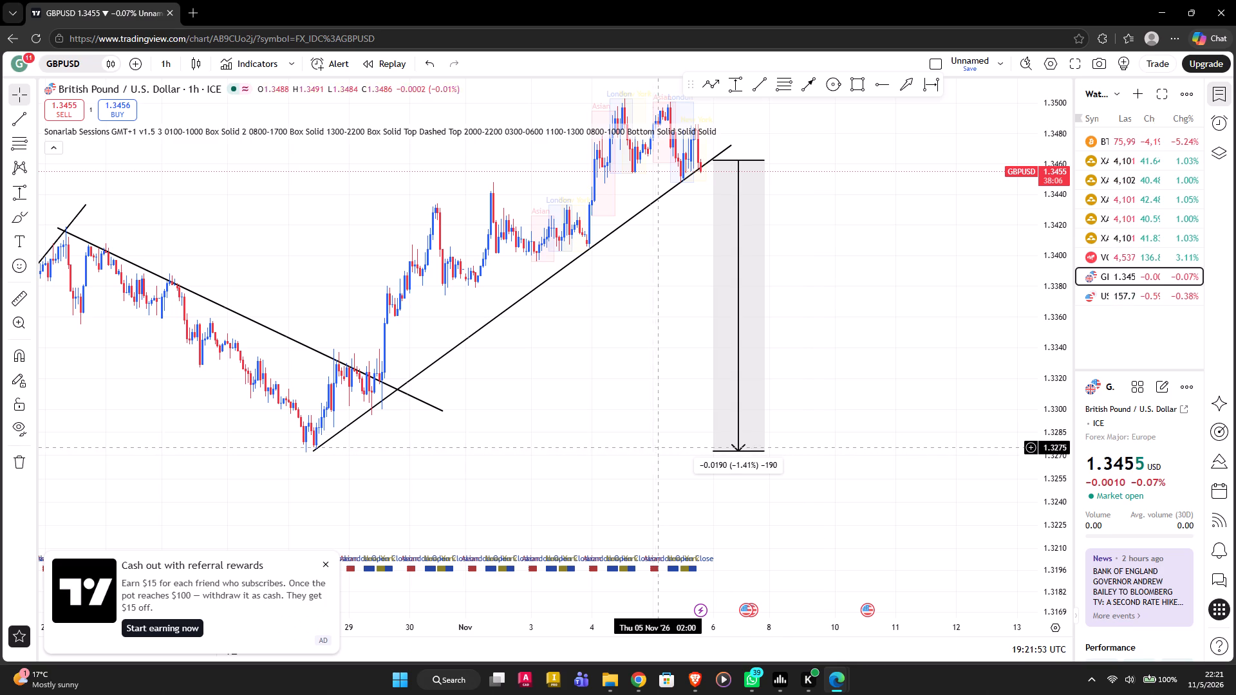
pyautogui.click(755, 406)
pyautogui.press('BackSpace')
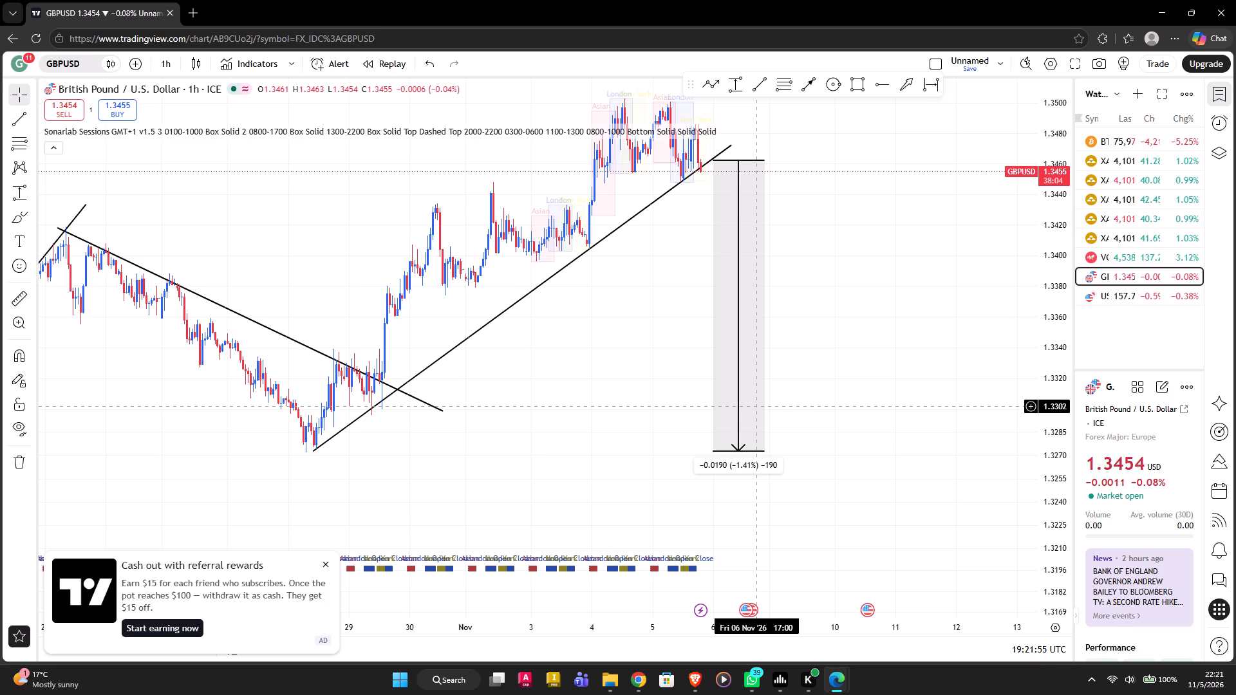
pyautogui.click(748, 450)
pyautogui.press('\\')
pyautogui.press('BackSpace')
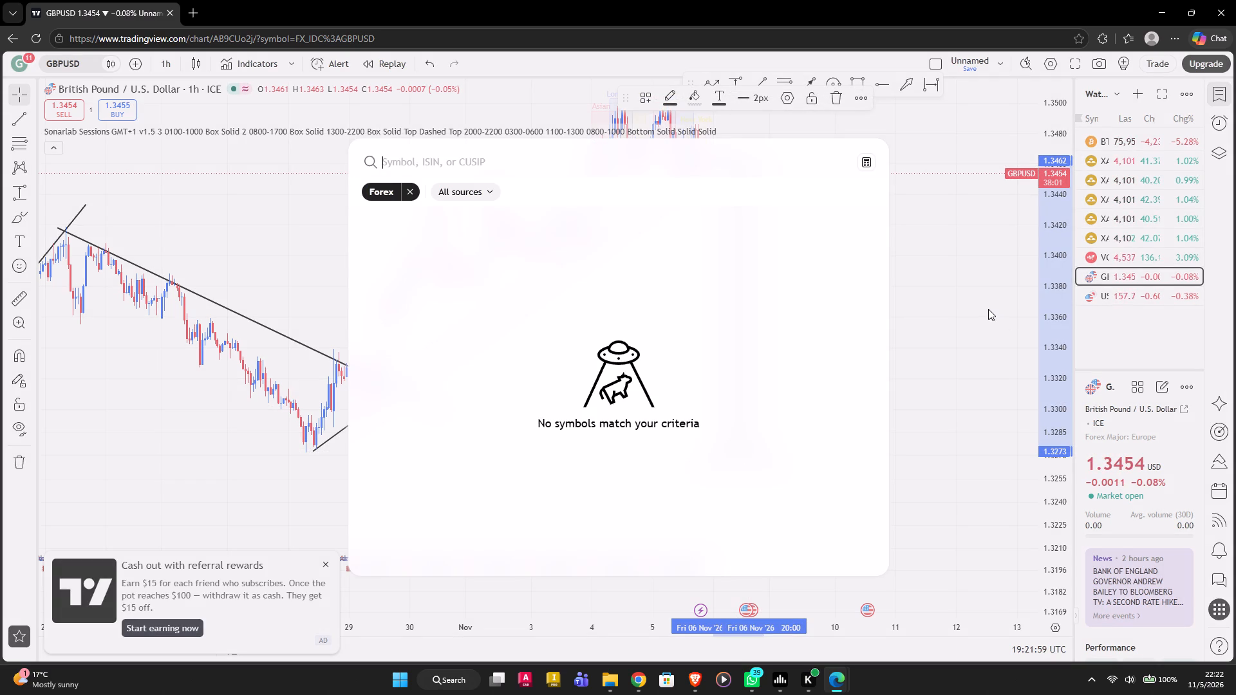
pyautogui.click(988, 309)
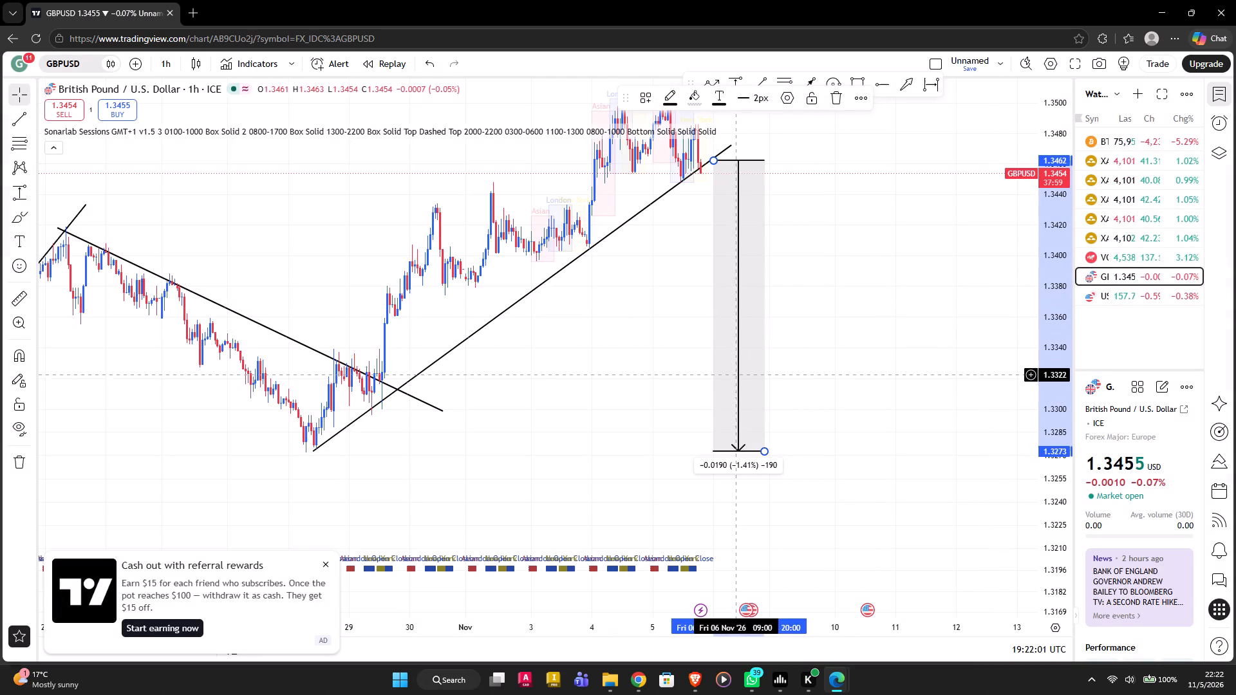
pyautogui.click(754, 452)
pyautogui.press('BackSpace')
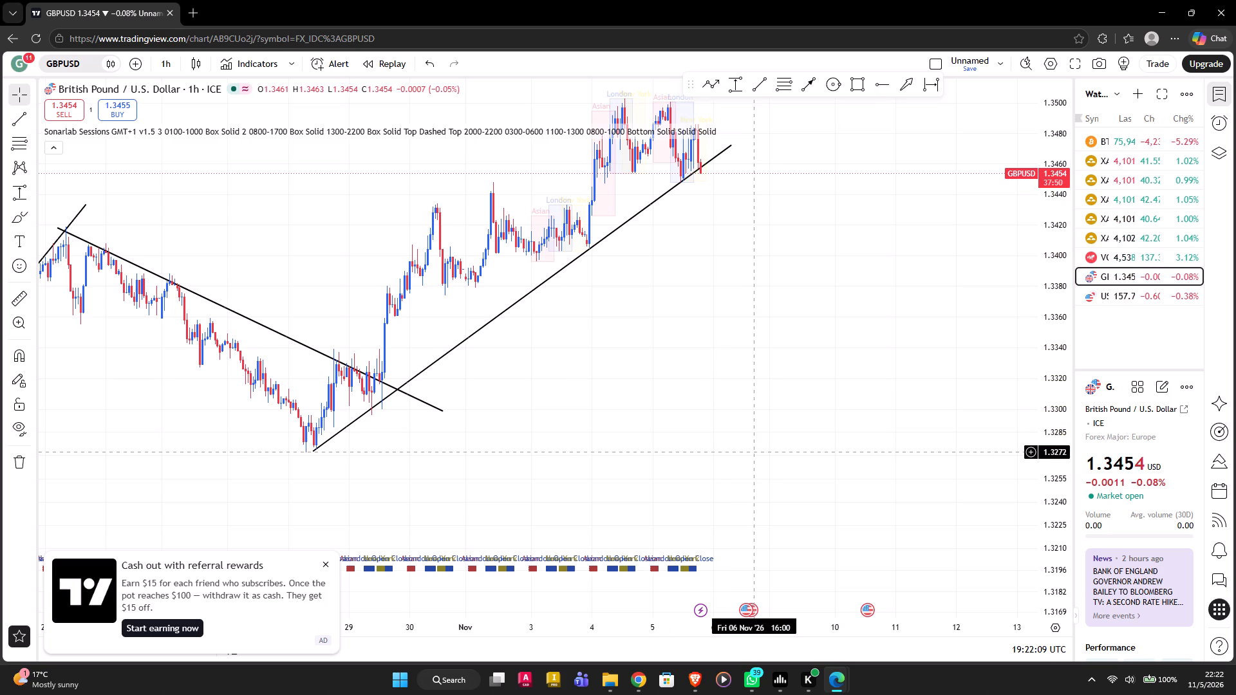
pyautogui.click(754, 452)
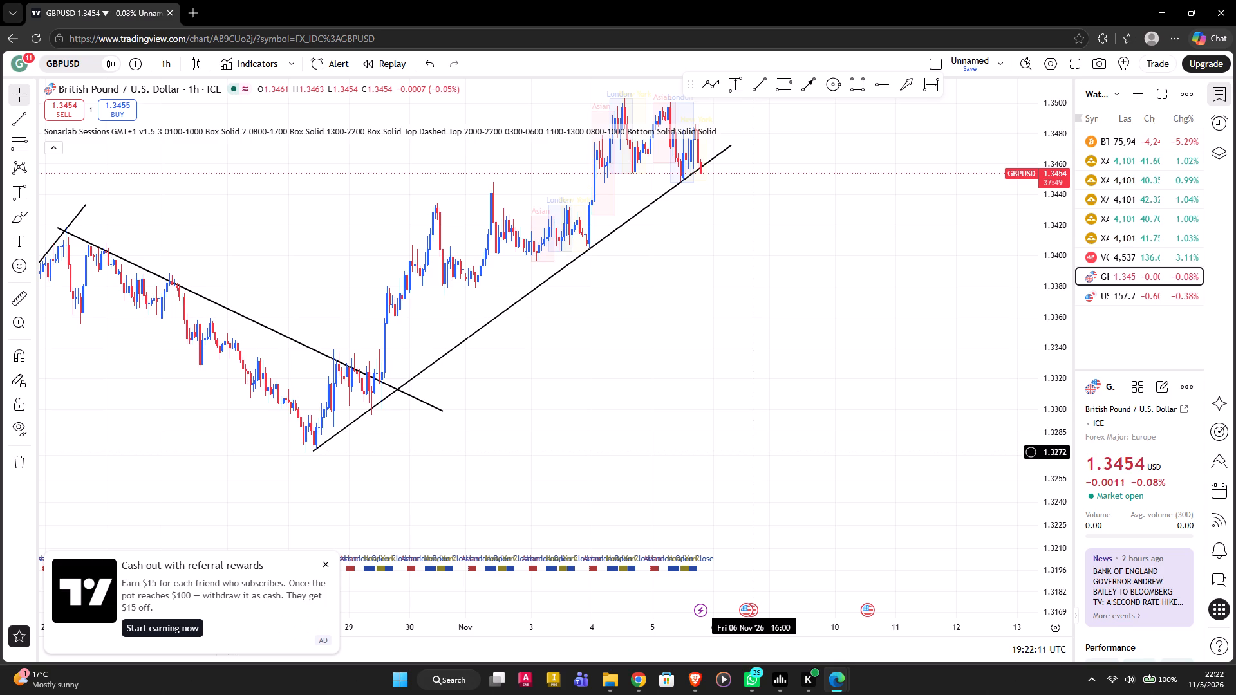
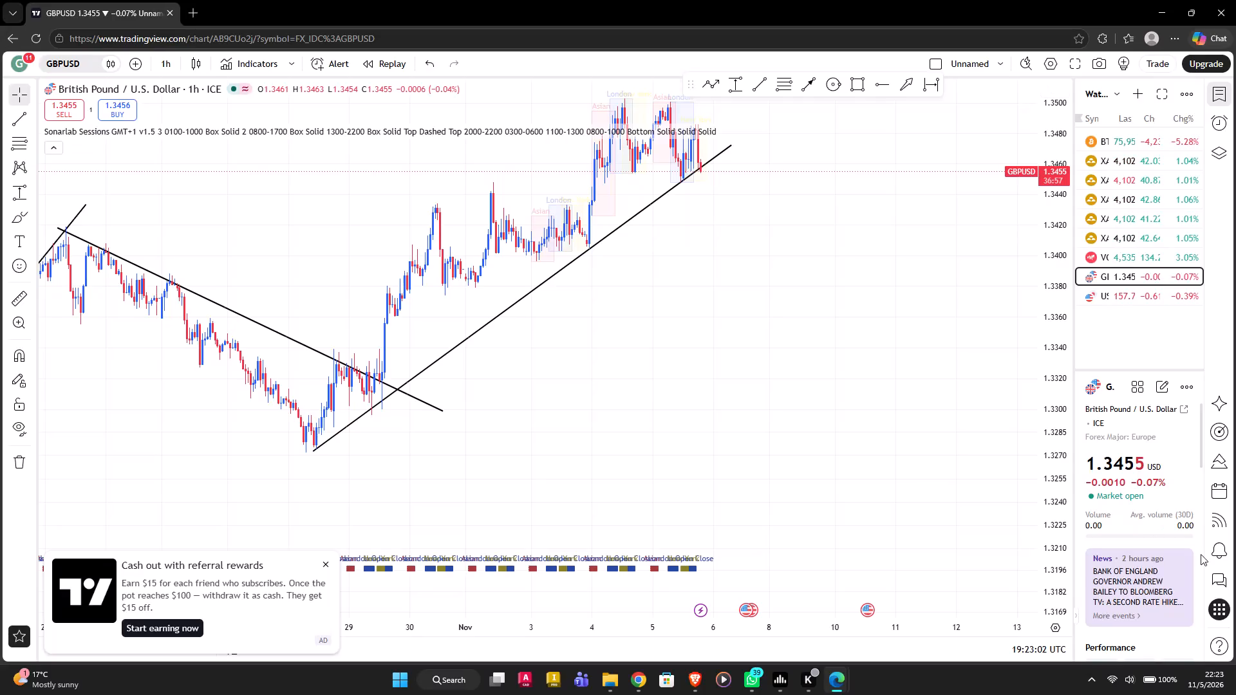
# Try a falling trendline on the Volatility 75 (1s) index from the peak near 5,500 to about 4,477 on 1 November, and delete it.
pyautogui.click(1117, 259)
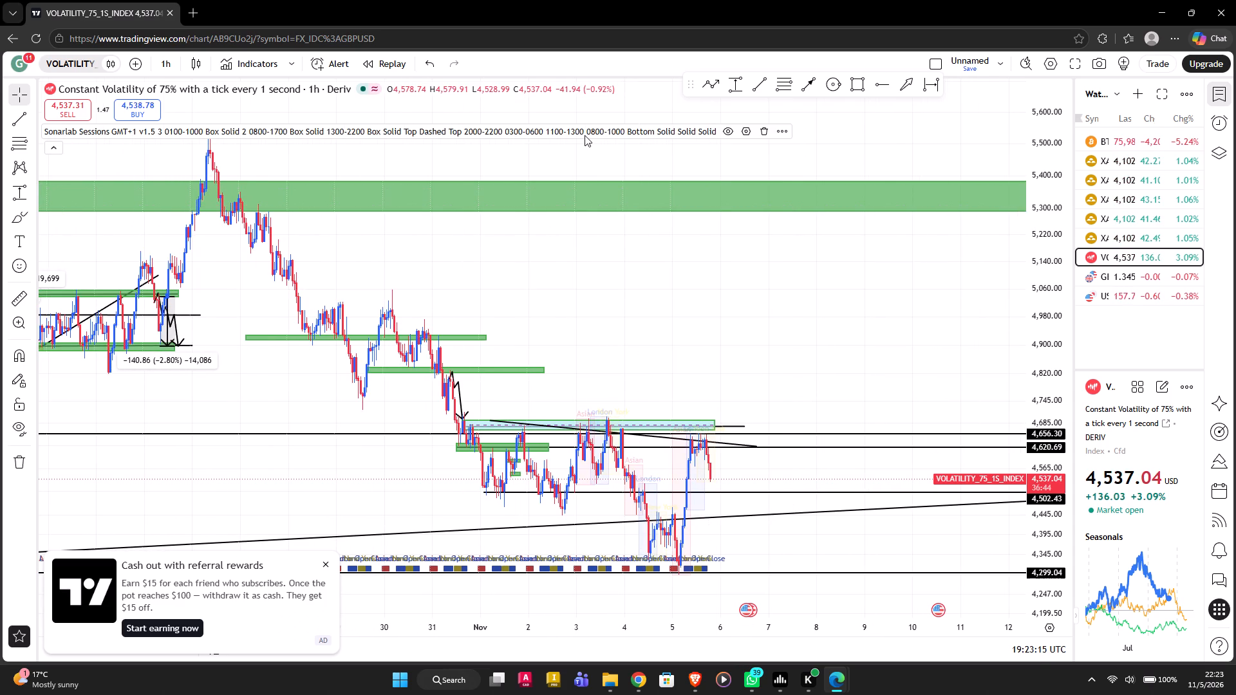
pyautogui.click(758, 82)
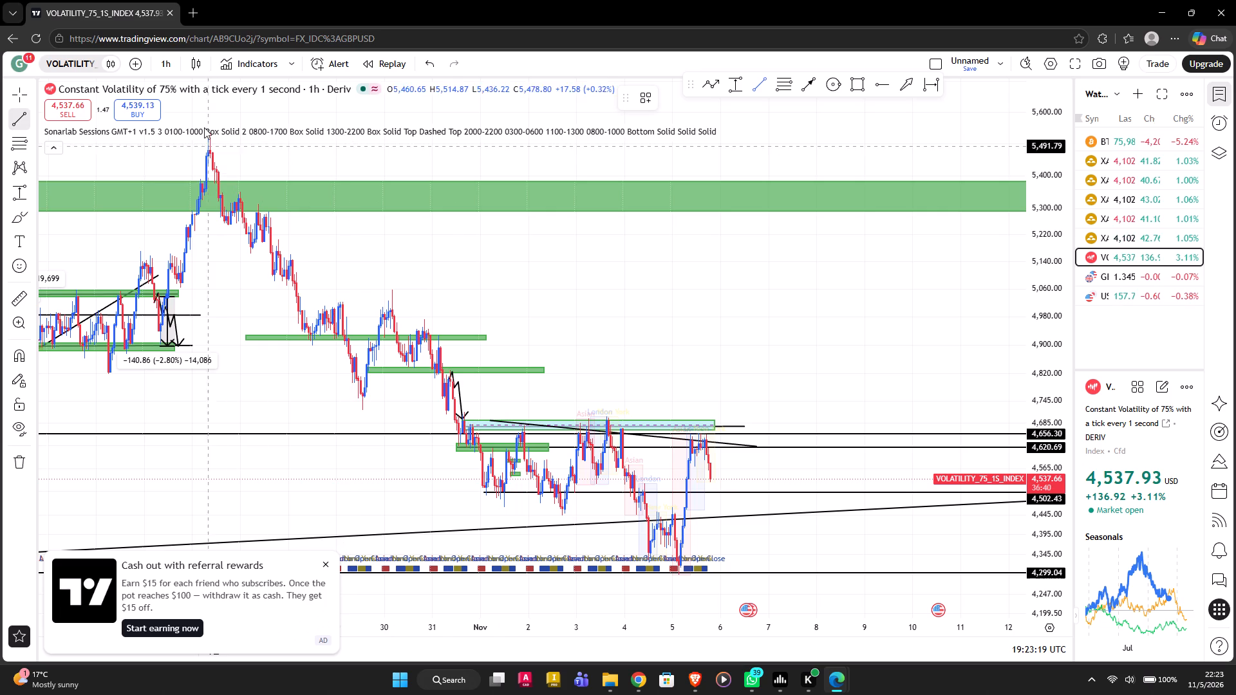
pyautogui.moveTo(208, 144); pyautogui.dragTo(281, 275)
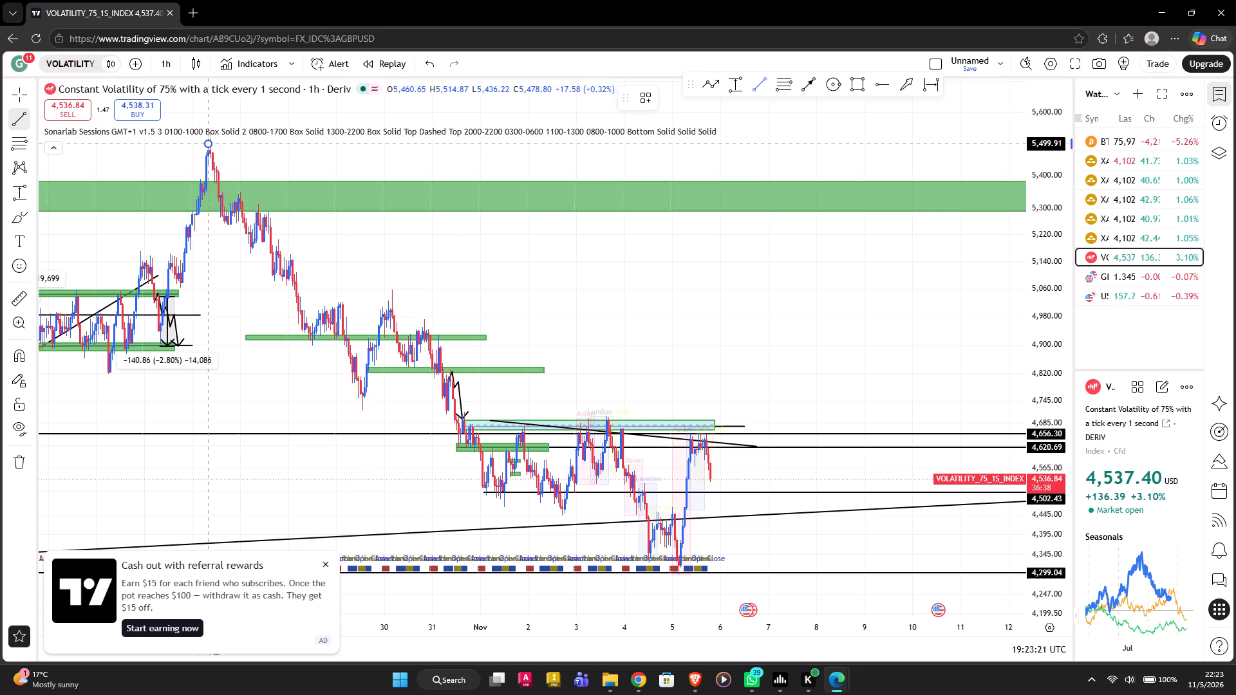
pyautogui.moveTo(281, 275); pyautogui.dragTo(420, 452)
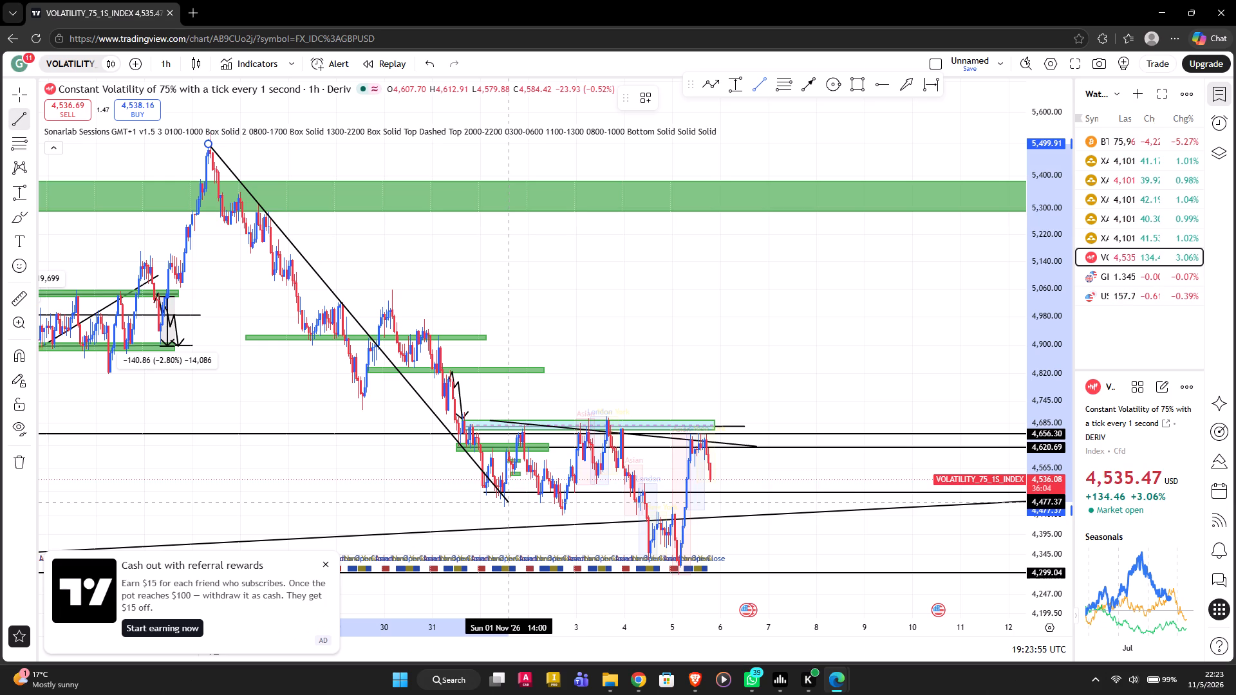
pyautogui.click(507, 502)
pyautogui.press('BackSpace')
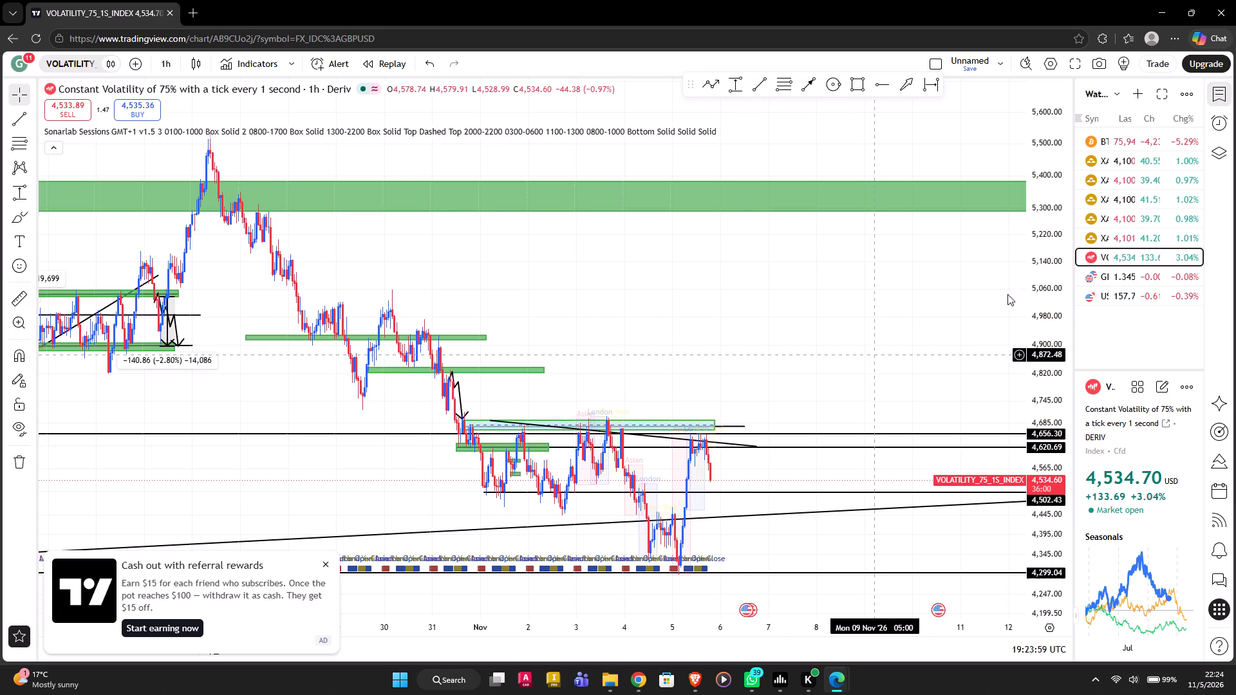
# Return to GBPUSD and draw a rising trendline above the highs from about 1.3430 on 30 October to about 1.3518 on 5 November.
pyautogui.click(1127, 277)
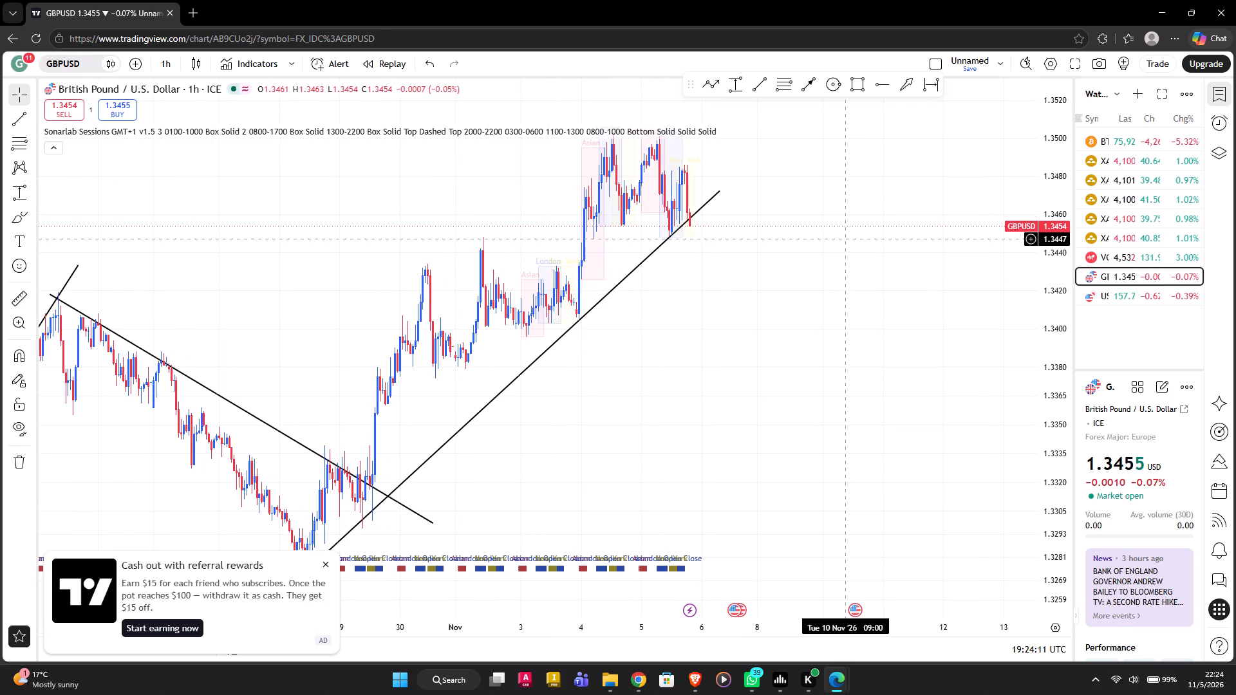
pyautogui.moveTo(733, 287); pyautogui.dragTo(761, 404)
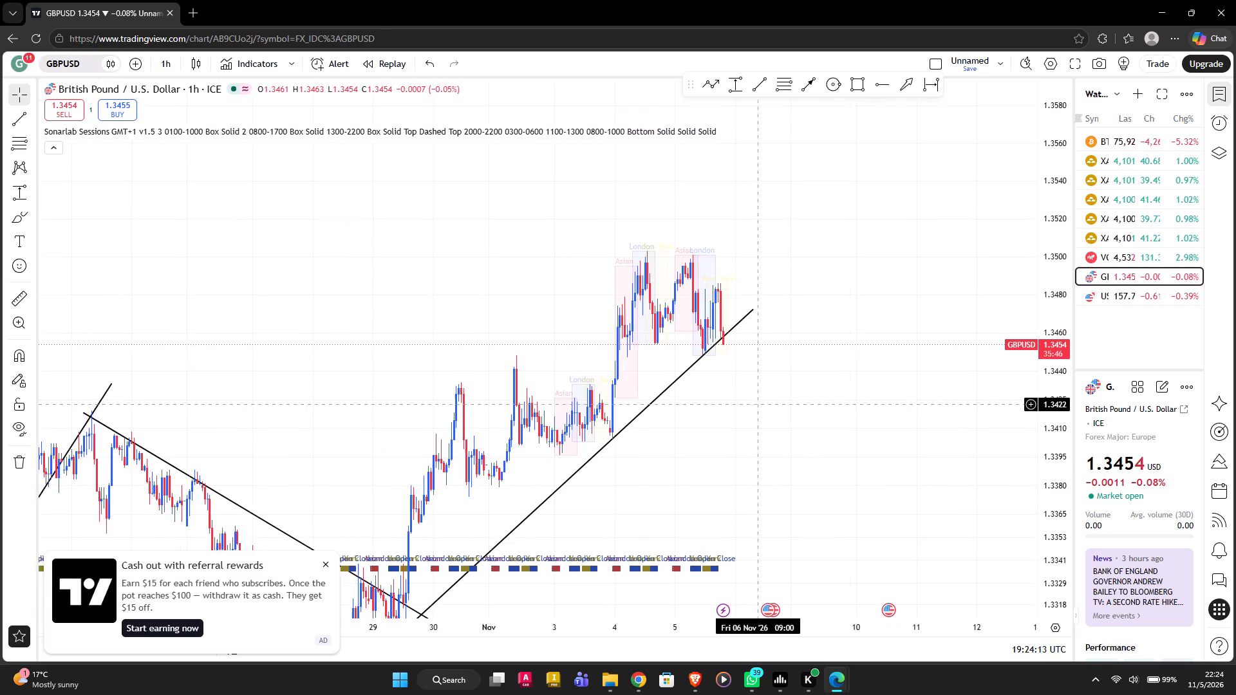
pyautogui.moveTo(761, 404); pyautogui.dragTo(730, 265)
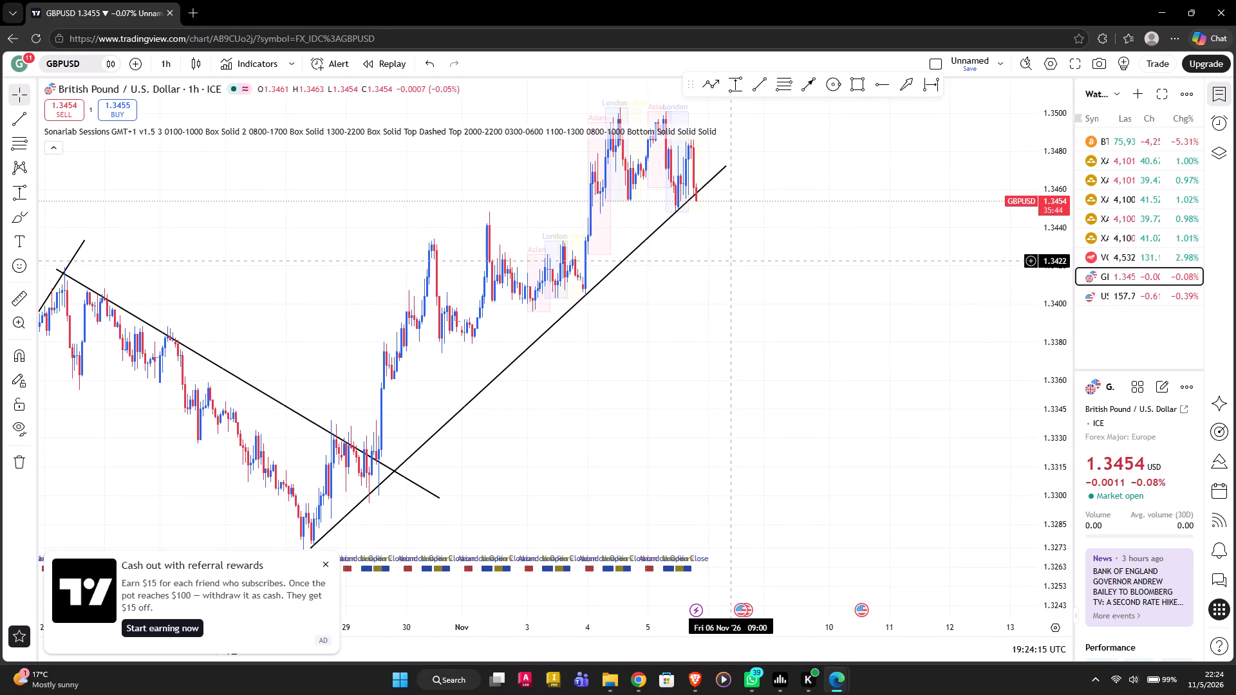
pyautogui.moveTo(730, 265); pyautogui.dragTo(730, 356)
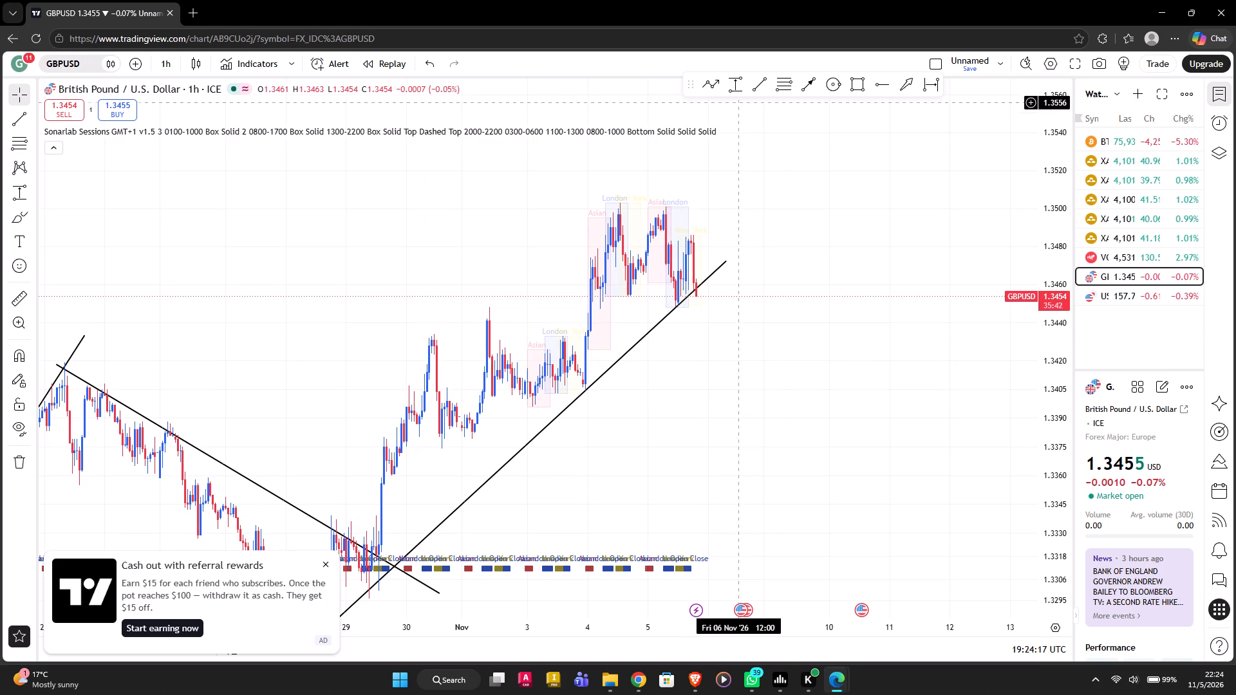
pyautogui.click(753, 90)
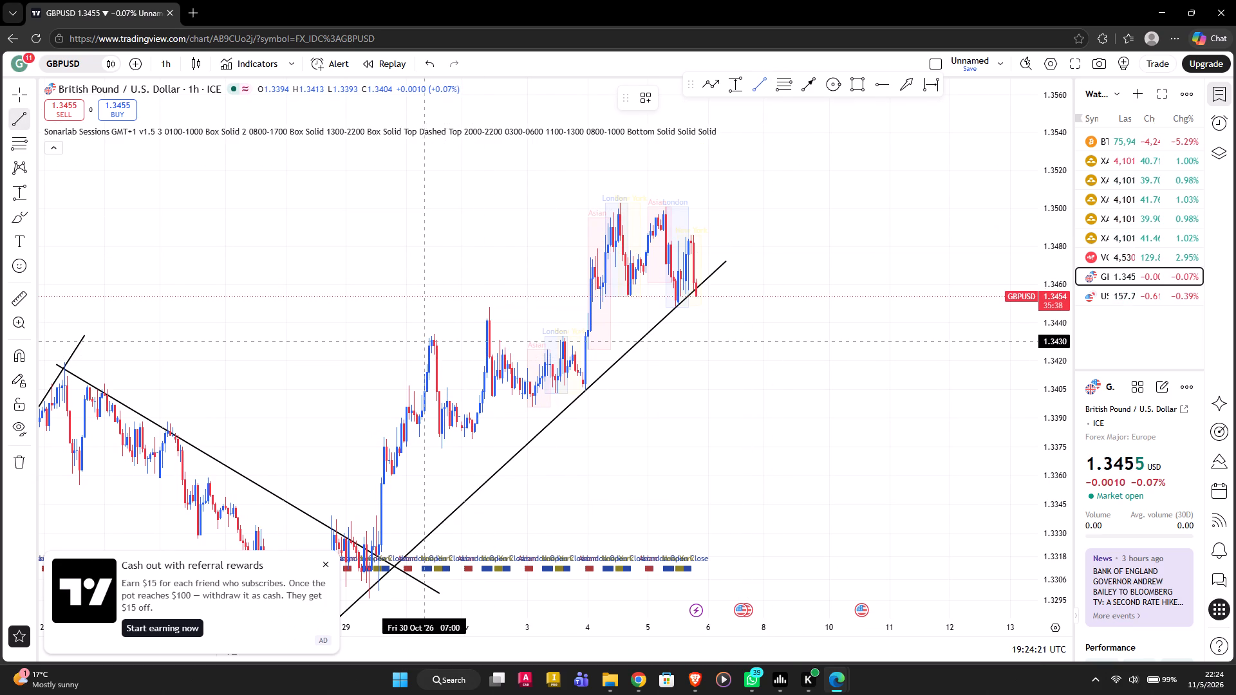
pyautogui.moveTo(424, 341); pyautogui.dragTo(648, 195)
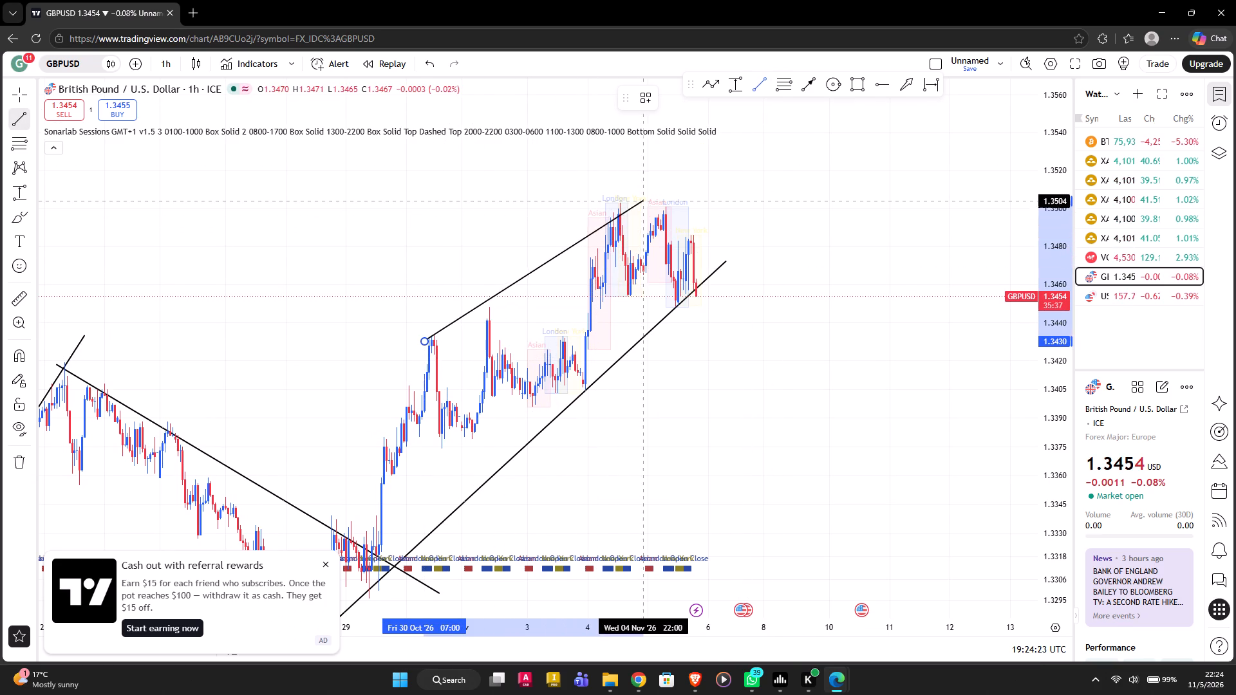
pyautogui.moveTo(648, 195); pyautogui.dragTo(686, 187)
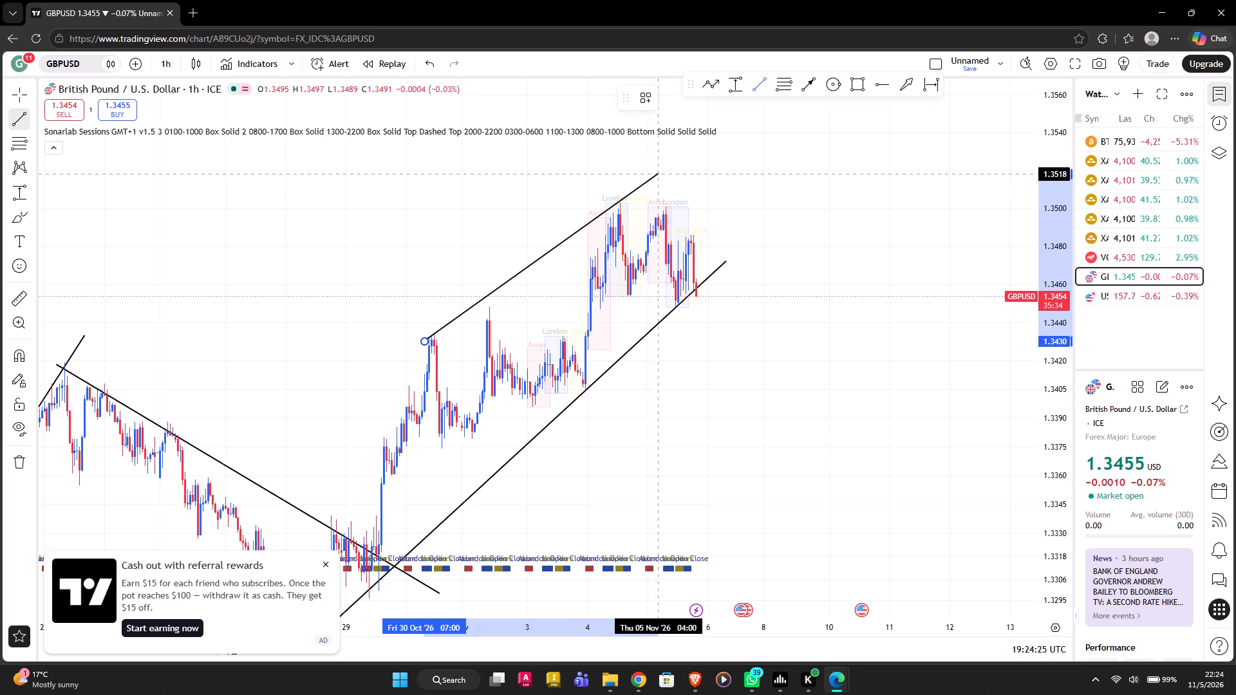
pyautogui.click(664, 174)
pyautogui.click(687, 183)
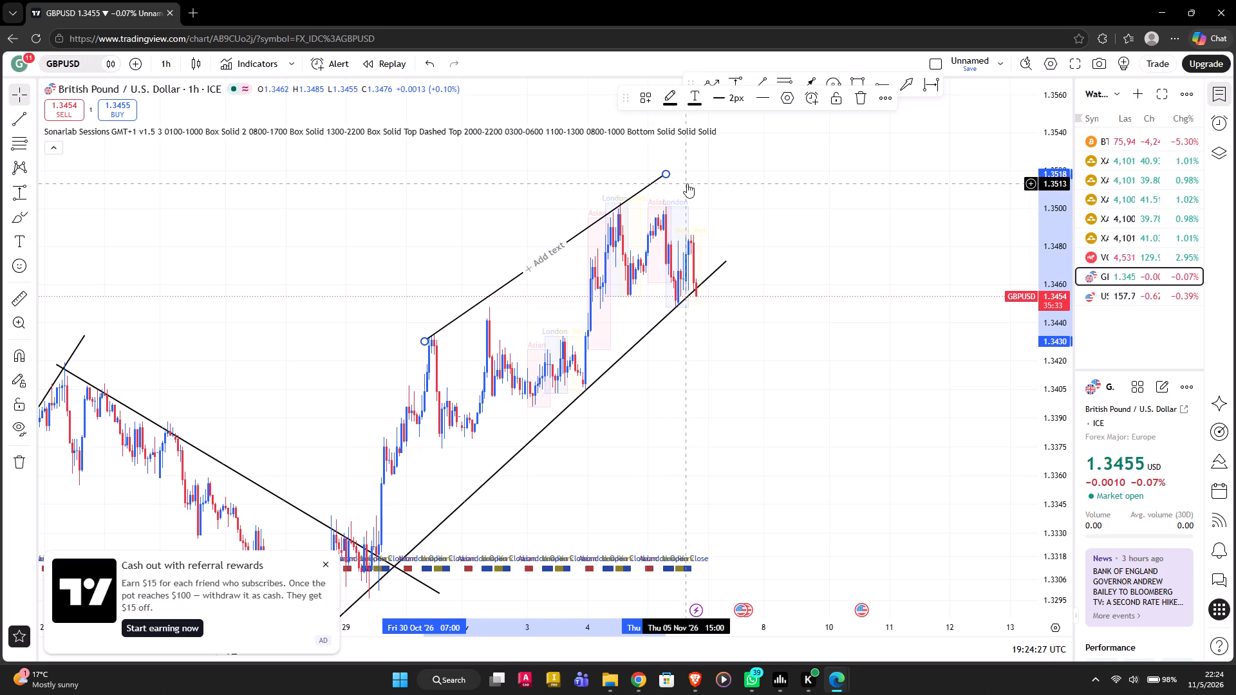
# Extend the upper trendline's start back to about 1.3357 before 29 October, so it runs roughly parallel to the lower trendline.
pyautogui.click(427, 344)
pyautogui.moveTo(427, 344); pyautogui.dragTo(294, 443)
pyautogui.scroll(1, 418, 349)
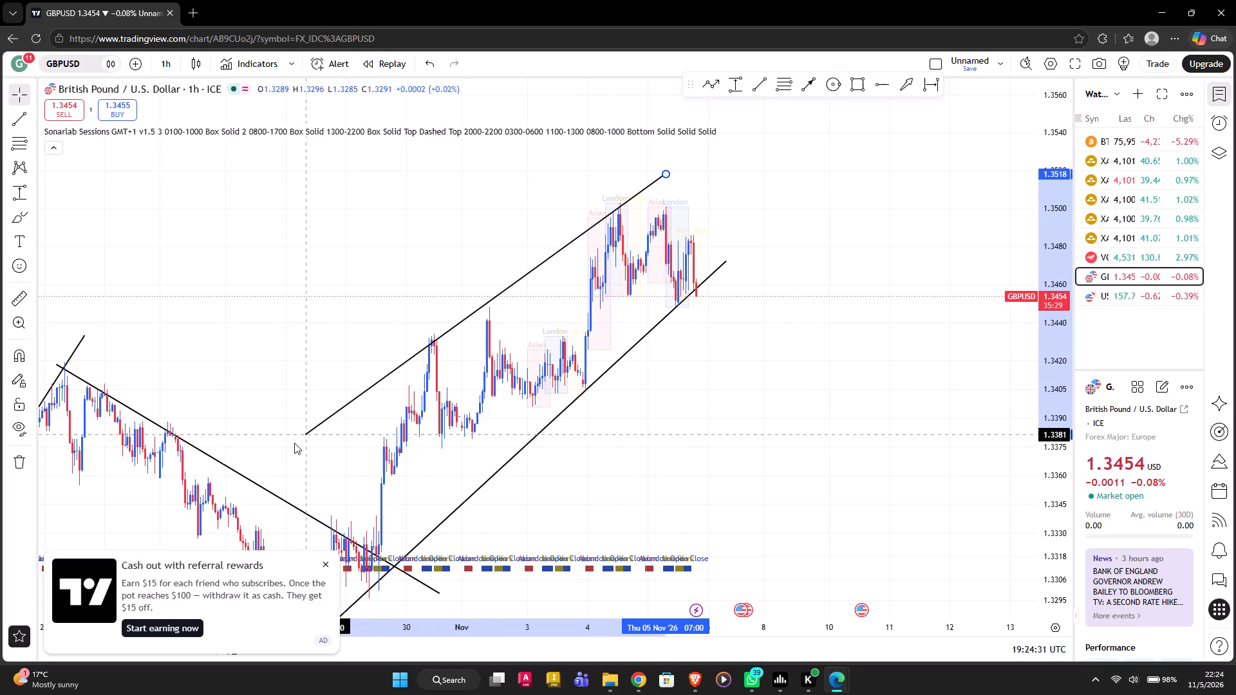
pyautogui.moveTo(294, 443); pyautogui.dragTo(291, 467)
pyautogui.scroll(1, 294, 443)
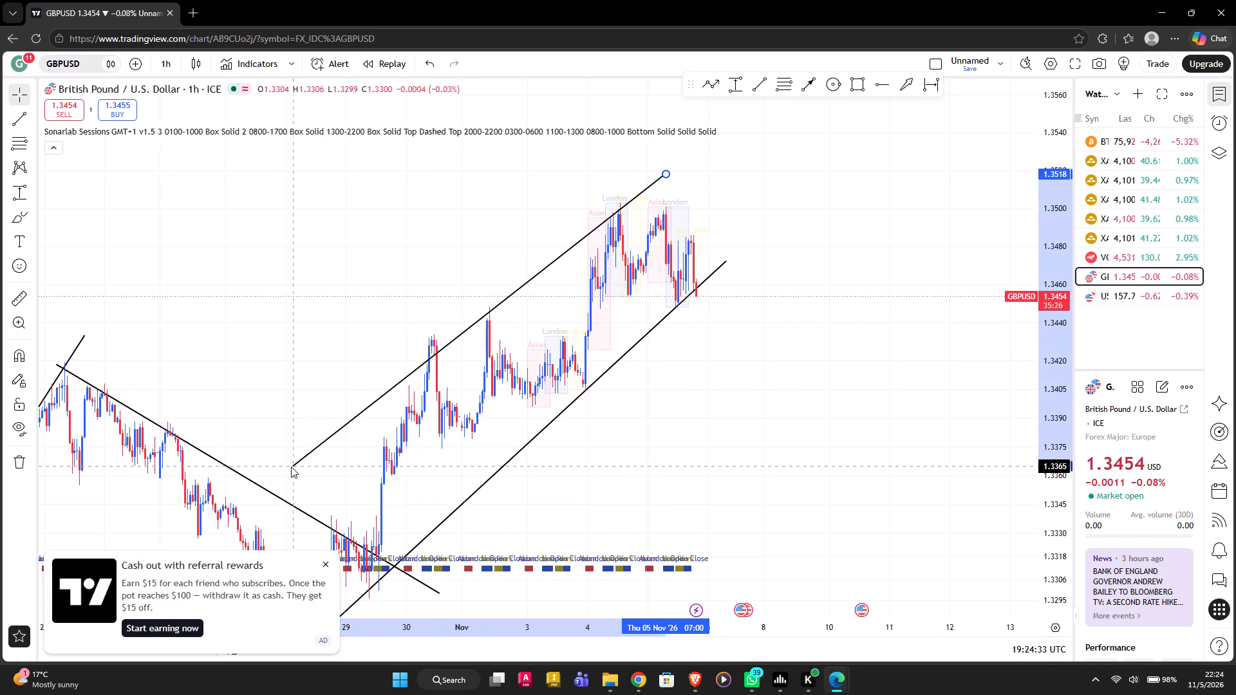
pyautogui.scroll(1, 291, 467)
pyautogui.moveTo(291, 467); pyautogui.dragTo(292, 481)
pyautogui.scroll(5, 292, 481)
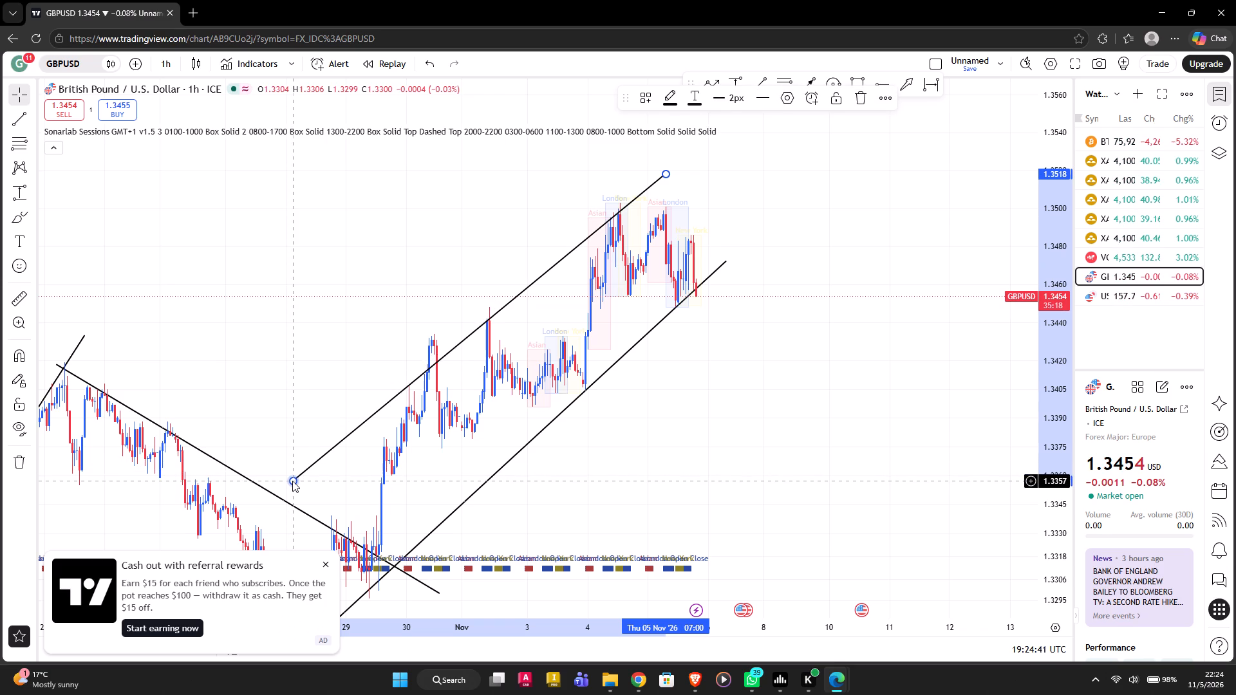
pyautogui.click(292, 481)
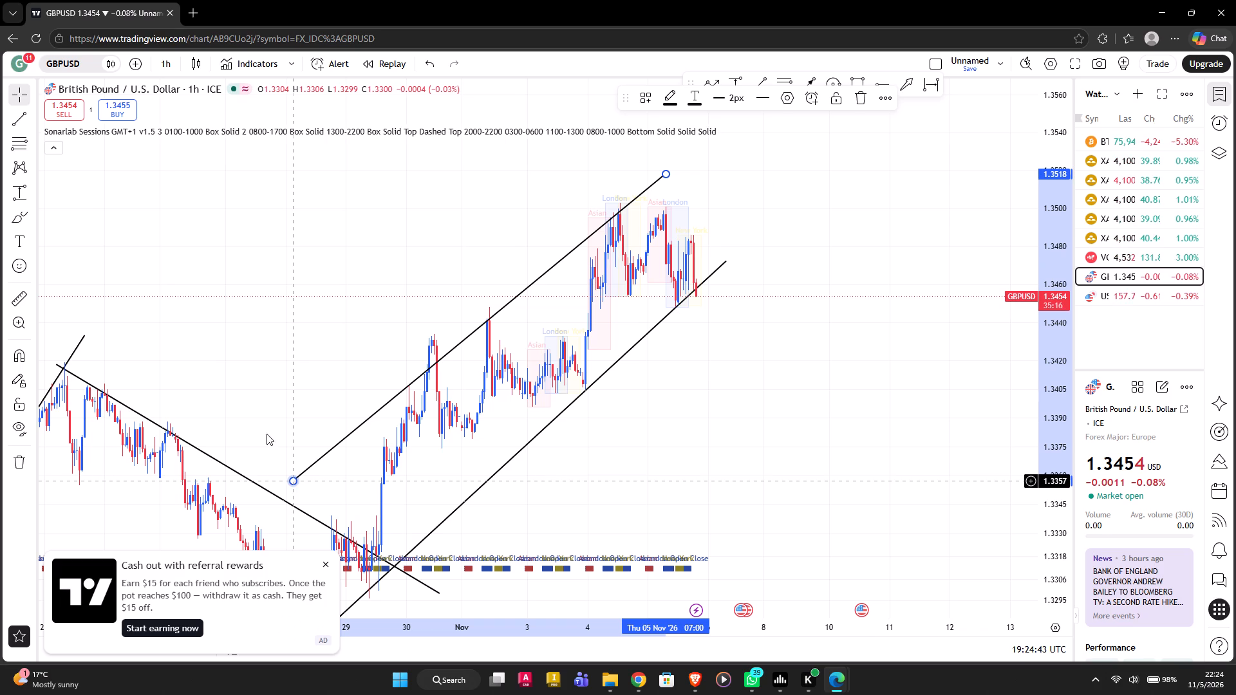
pyautogui.click(236, 367)
# Draw a rectangle zone at the recent GBPUSD lows between about 1.3456 and 1.3452, spanning 3 November 23:00 to 6 November 20:00.
pyautogui.moveTo(641, 420); pyautogui.dragTo(636, 419)
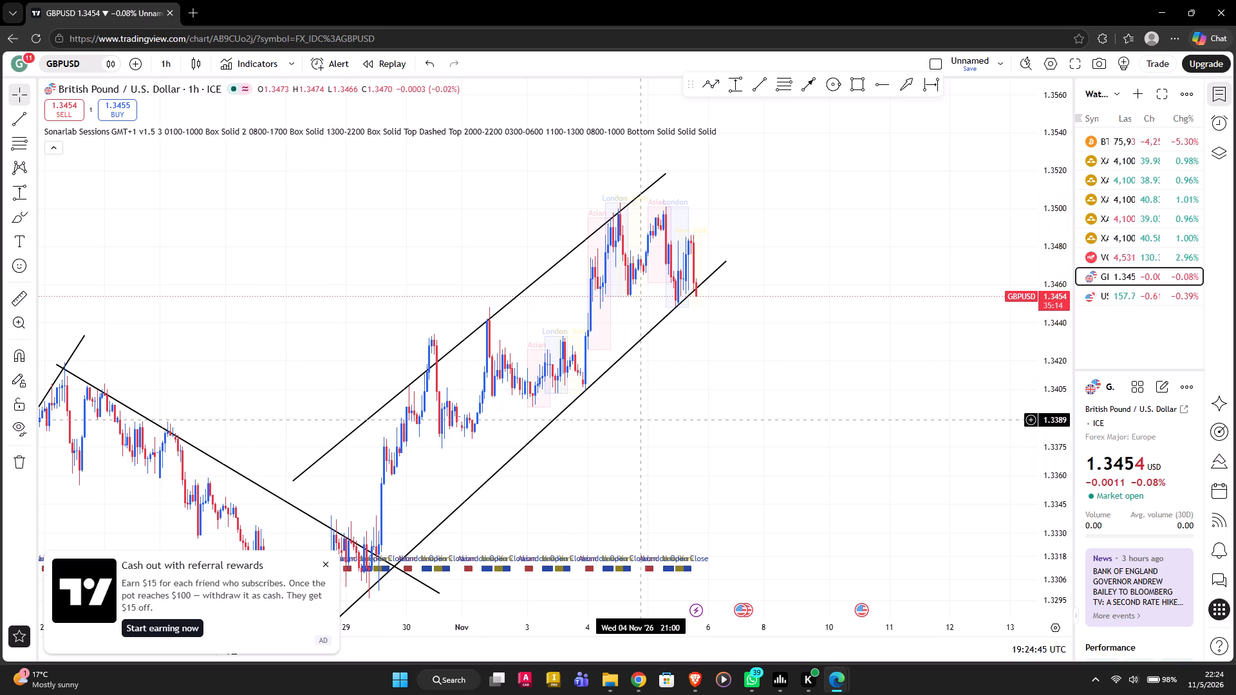
pyautogui.moveTo(636, 419); pyautogui.dragTo(572, 274)
pyautogui.hscroll(-1, 608, 402)
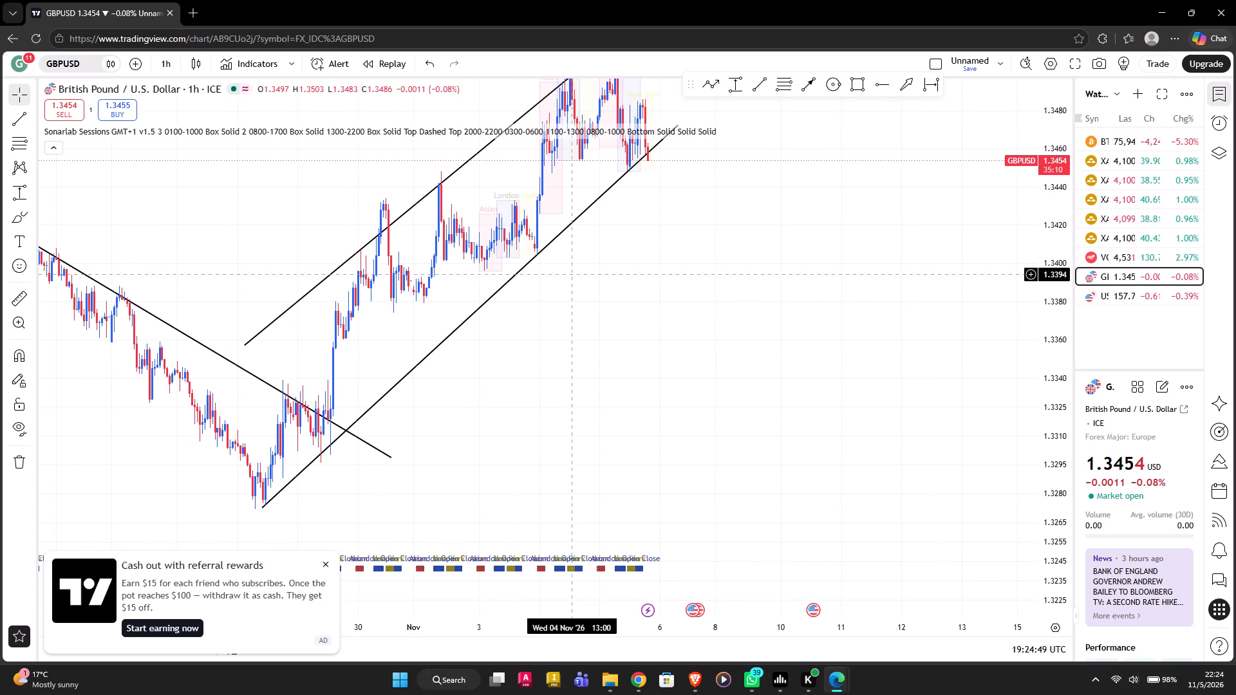
pyautogui.moveTo(572, 274); pyautogui.dragTo(539, 331)
pyautogui.hscroll(-1, 572, 274)
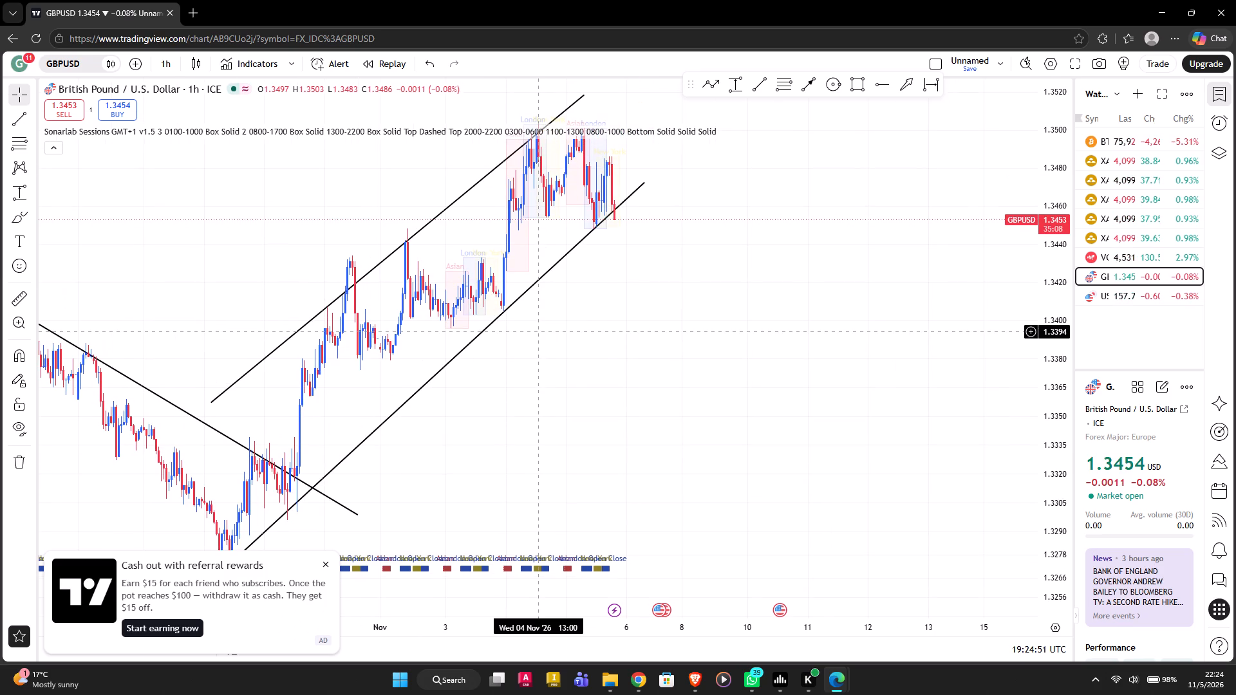
pyautogui.moveTo(539, 331); pyautogui.dragTo(512, 356)
pyautogui.hscroll(-2, 539, 331)
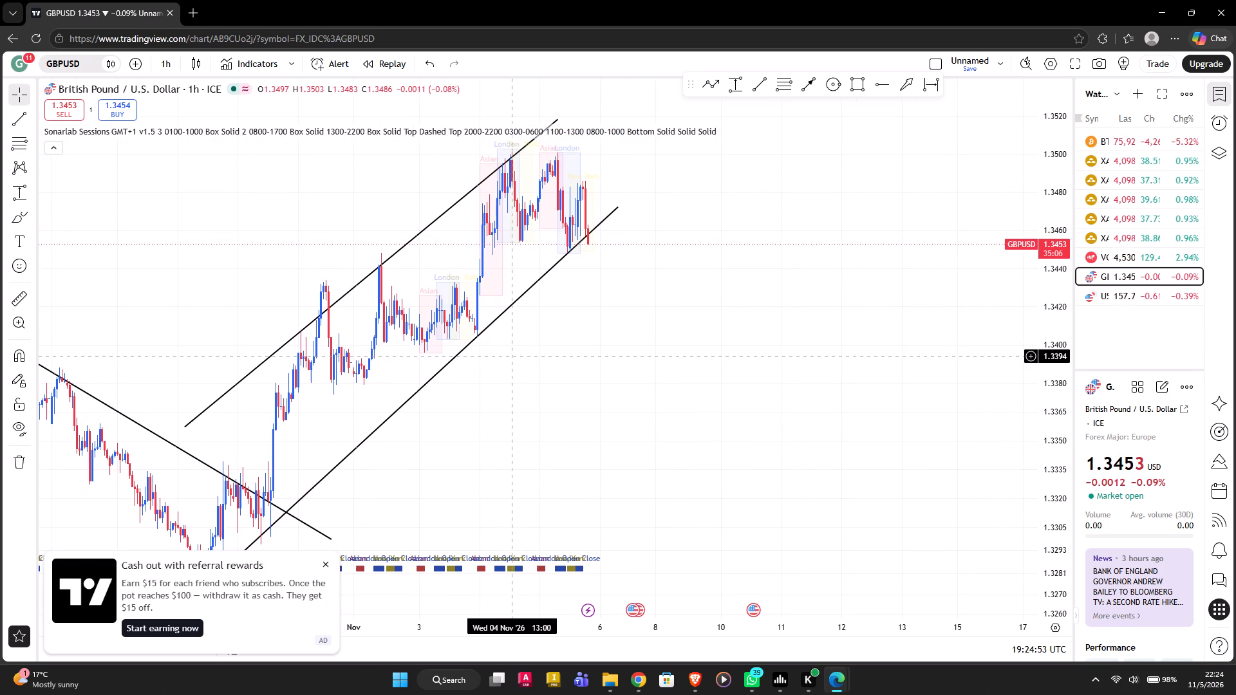
pyautogui.moveTo(749, 372); pyautogui.dragTo(915, 347)
pyautogui.hscroll(1, 767, 366)
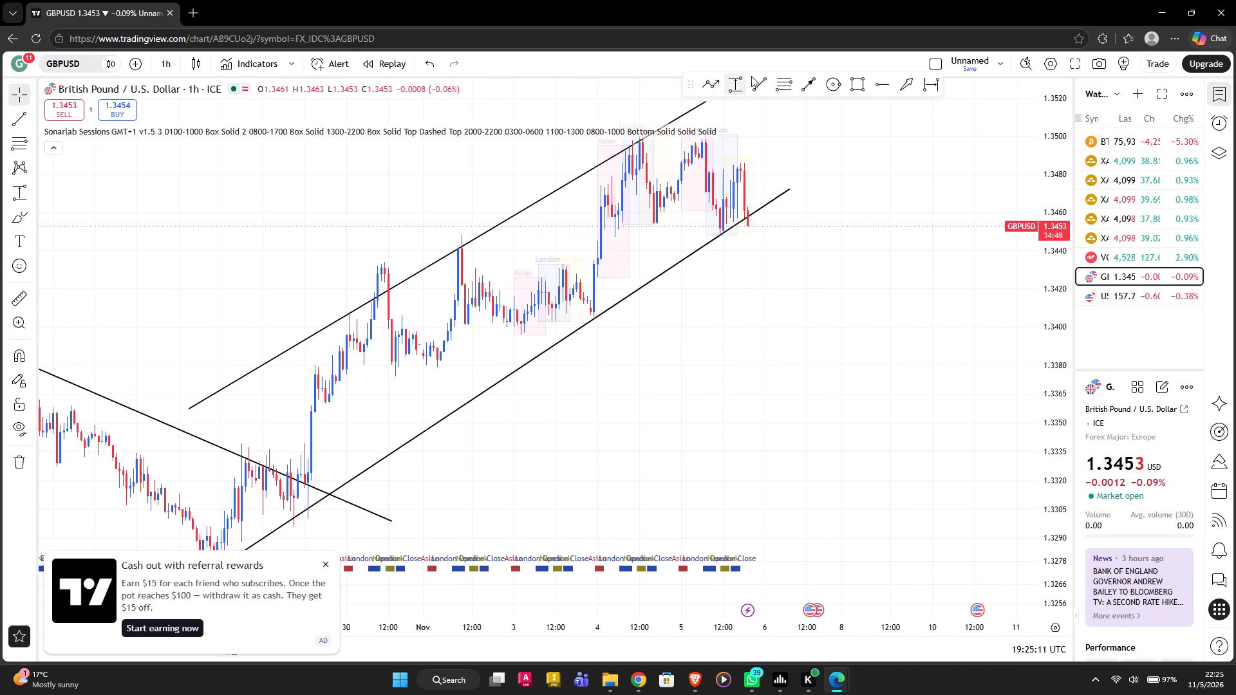
pyautogui.click(857, 88)
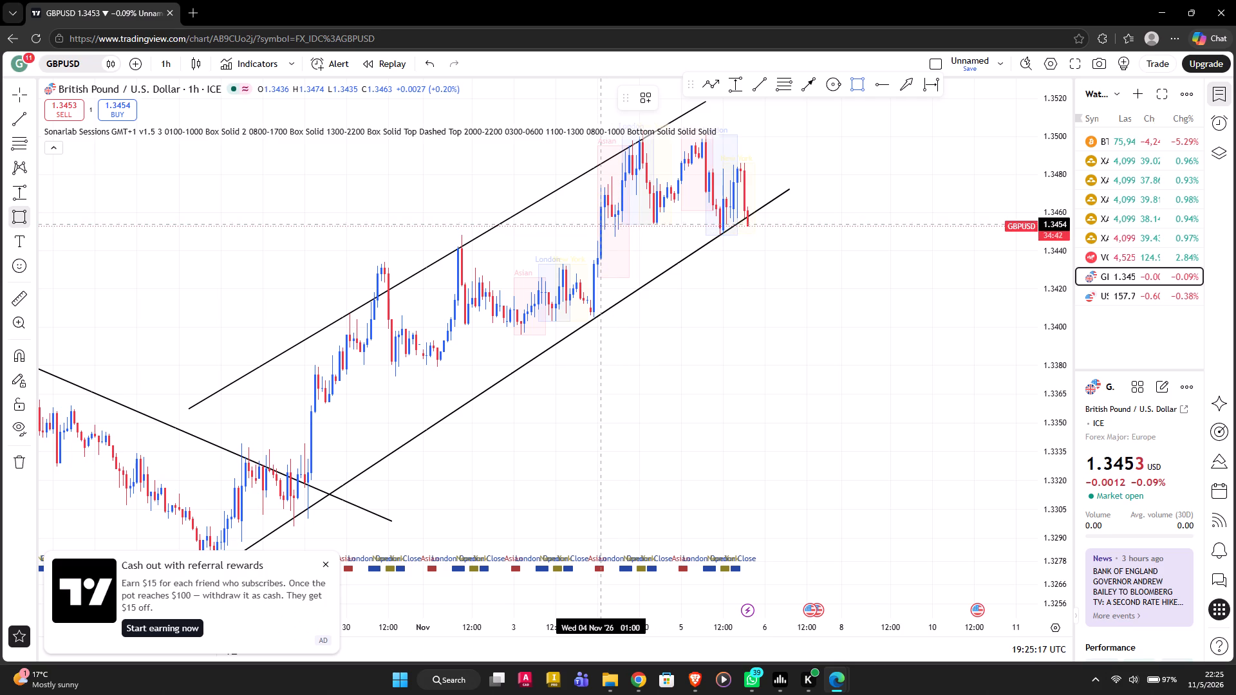
pyautogui.moveTo(595, 221); pyautogui.dragTo(912, 228)
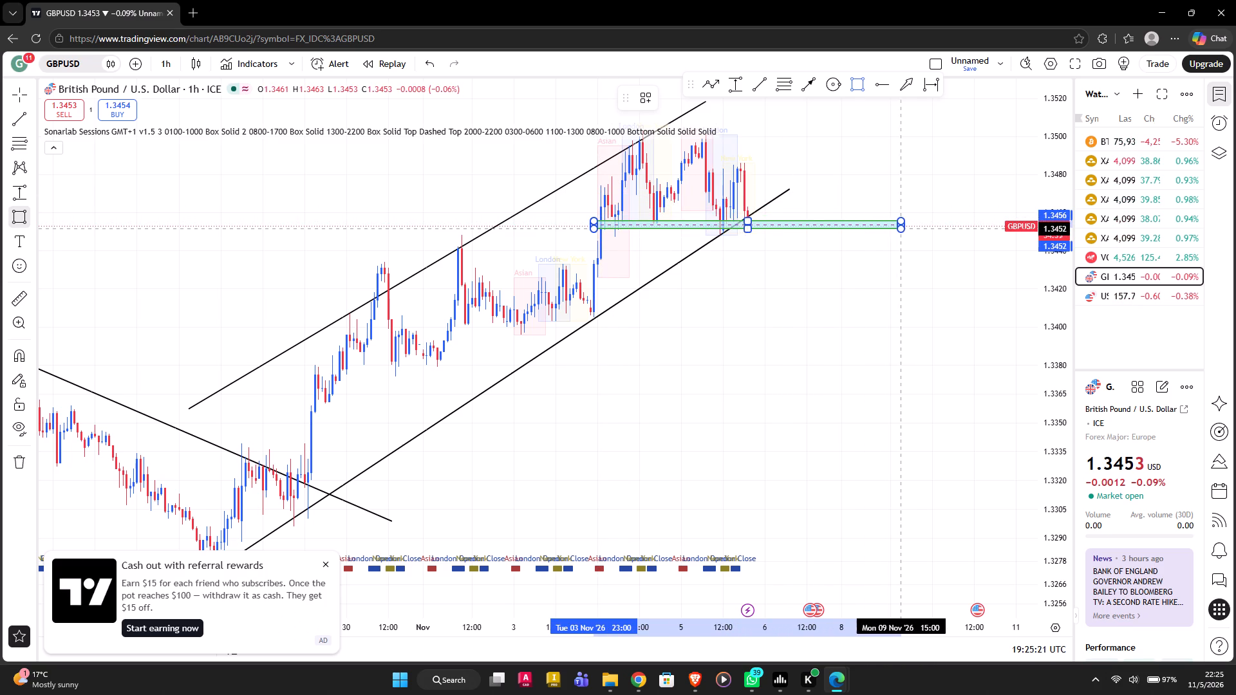
pyautogui.moveTo(912, 228); pyautogui.dragTo(826, 213)
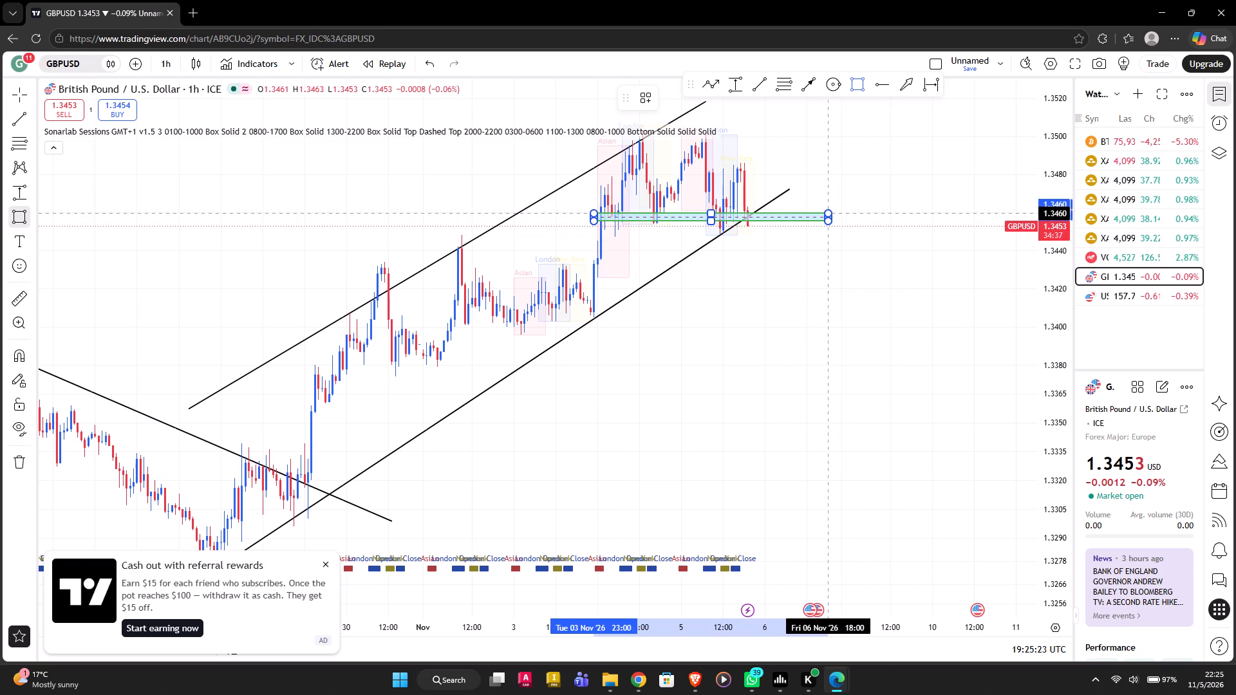
pyautogui.moveTo(826, 213); pyautogui.dragTo(834, 228)
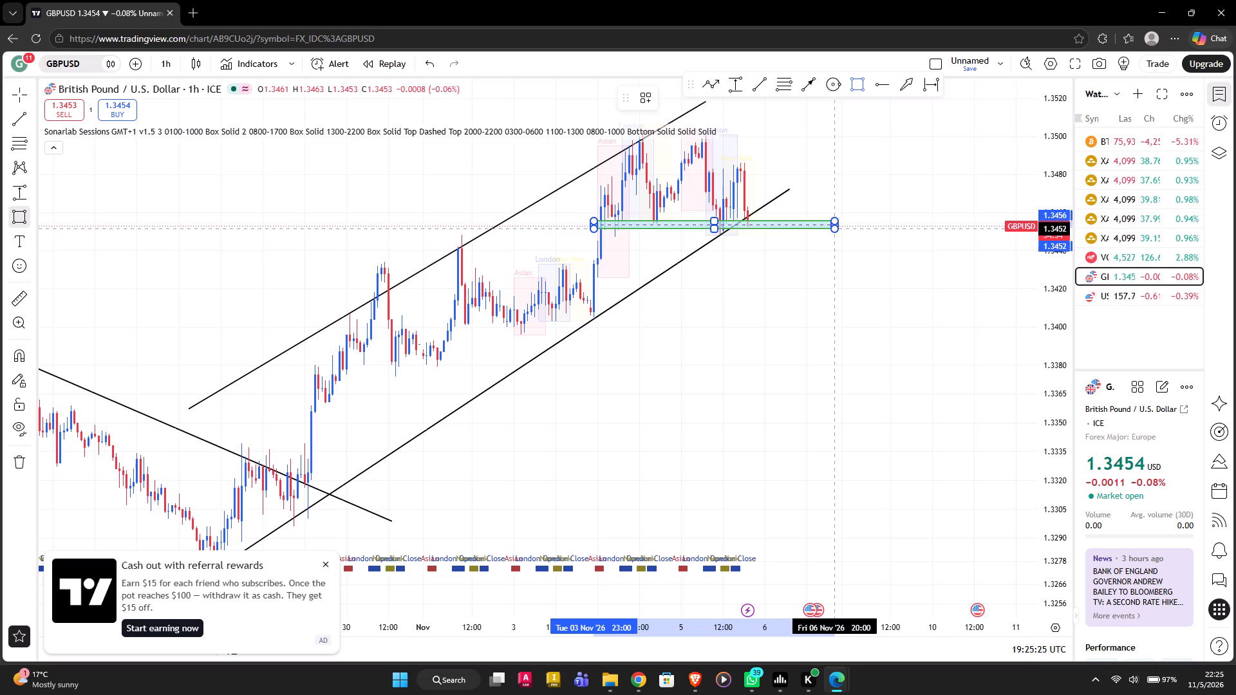
pyautogui.click(834, 228)
pyautogui.click(871, 225)
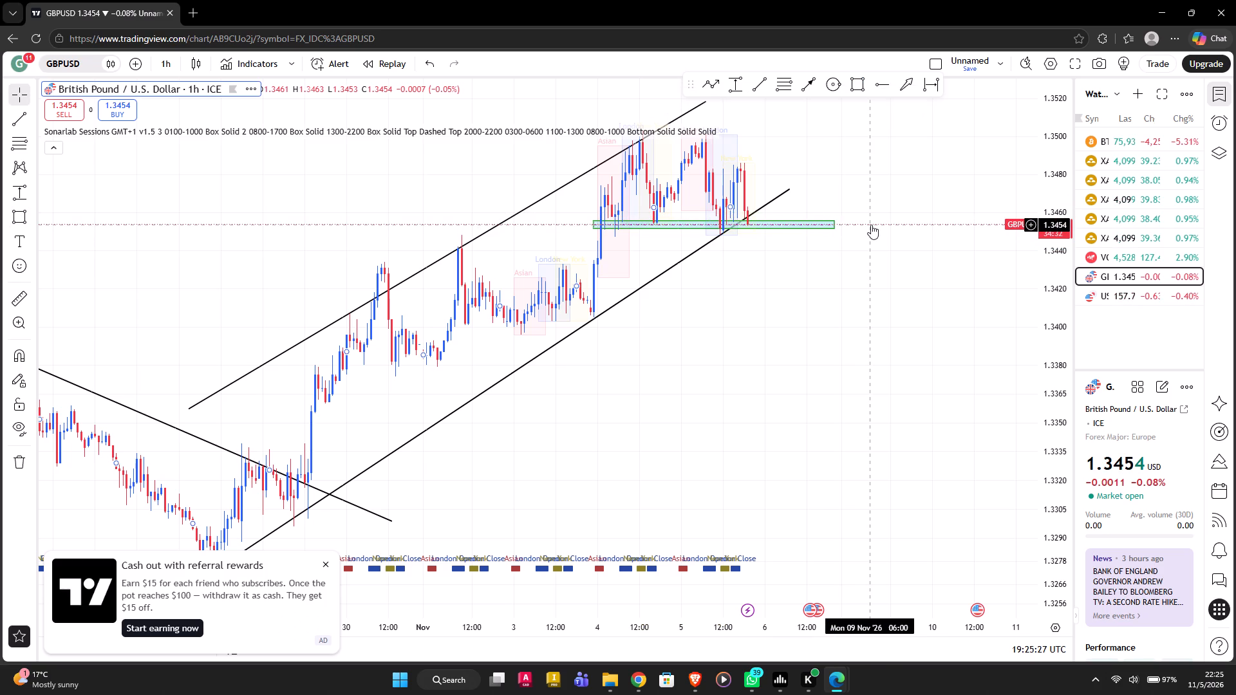
# Switch the GBPUSD chart to the 15-minute interval.
pyautogui.write('15')
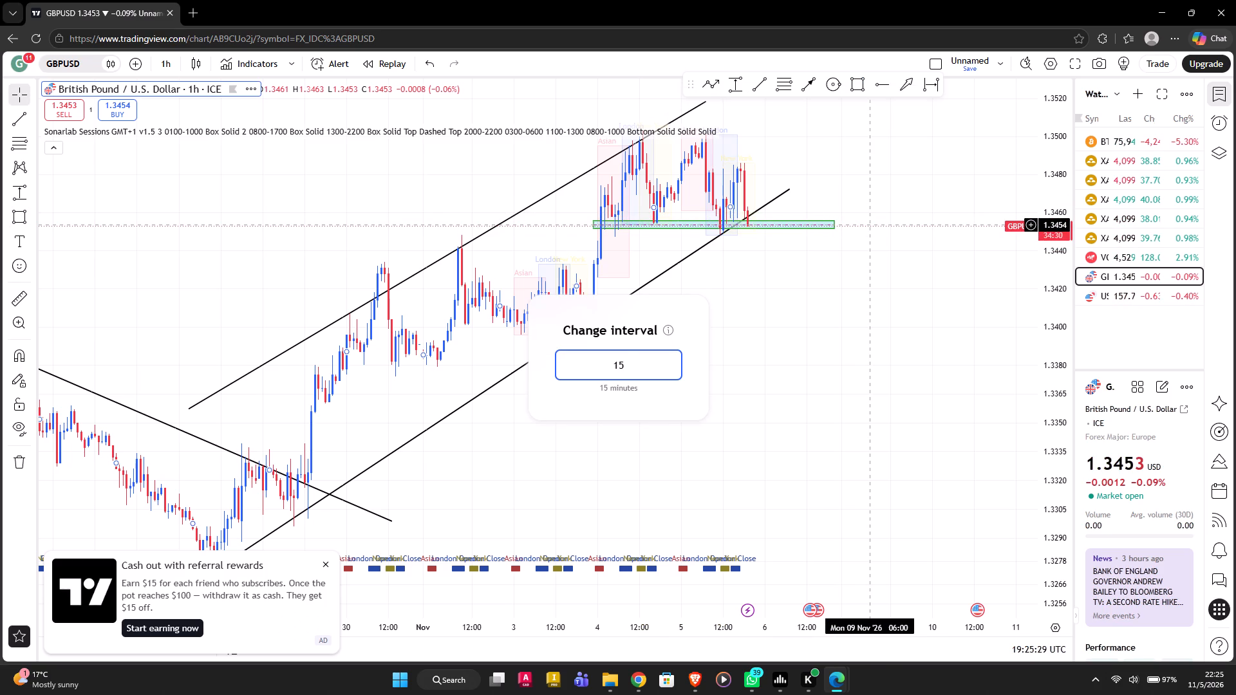
pyautogui.press('Return')
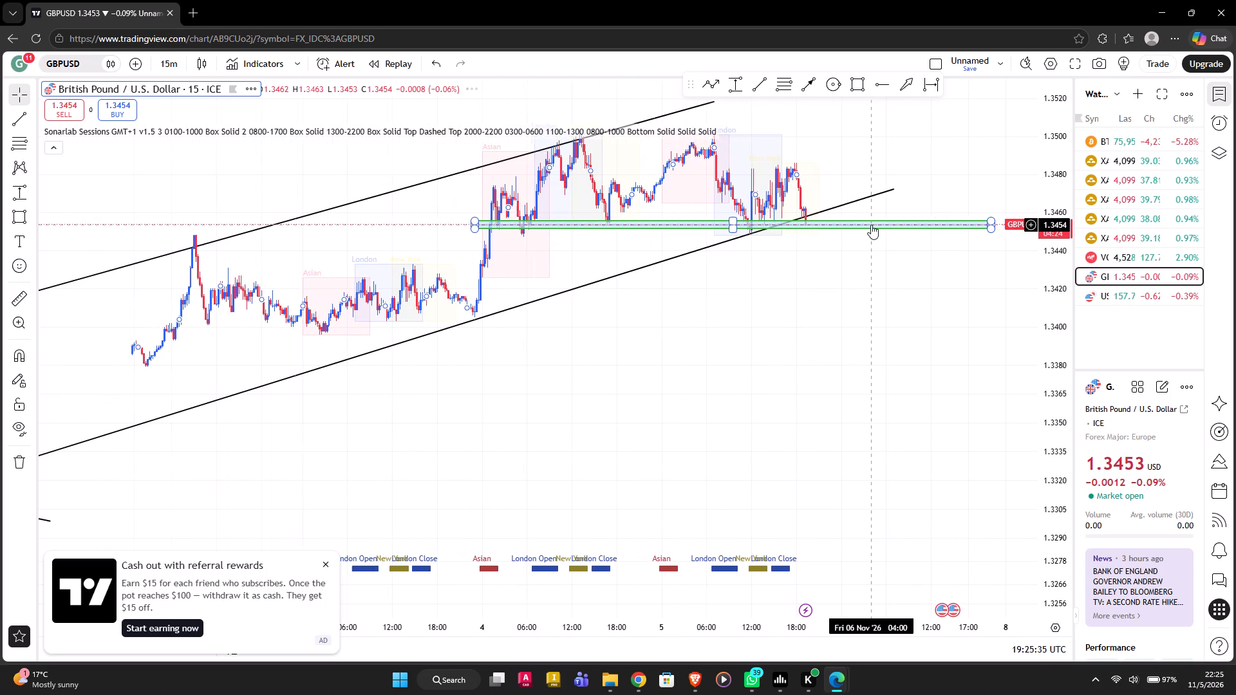
# Examine the 15-minute GBPUSD price action around the rectangle zone and the lower trendline of the rising channel.
pyautogui.moveTo(873, 281); pyautogui.dragTo(818, 349)
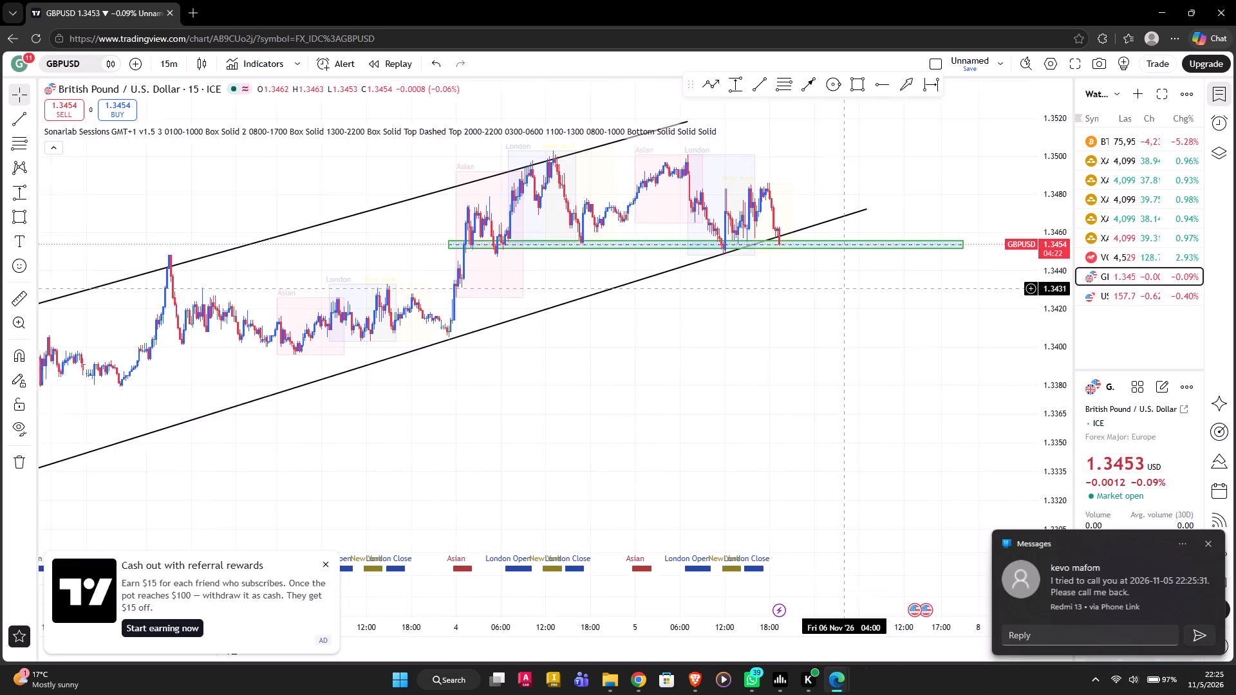
pyautogui.moveTo(818, 349); pyautogui.dragTo(818, 400)
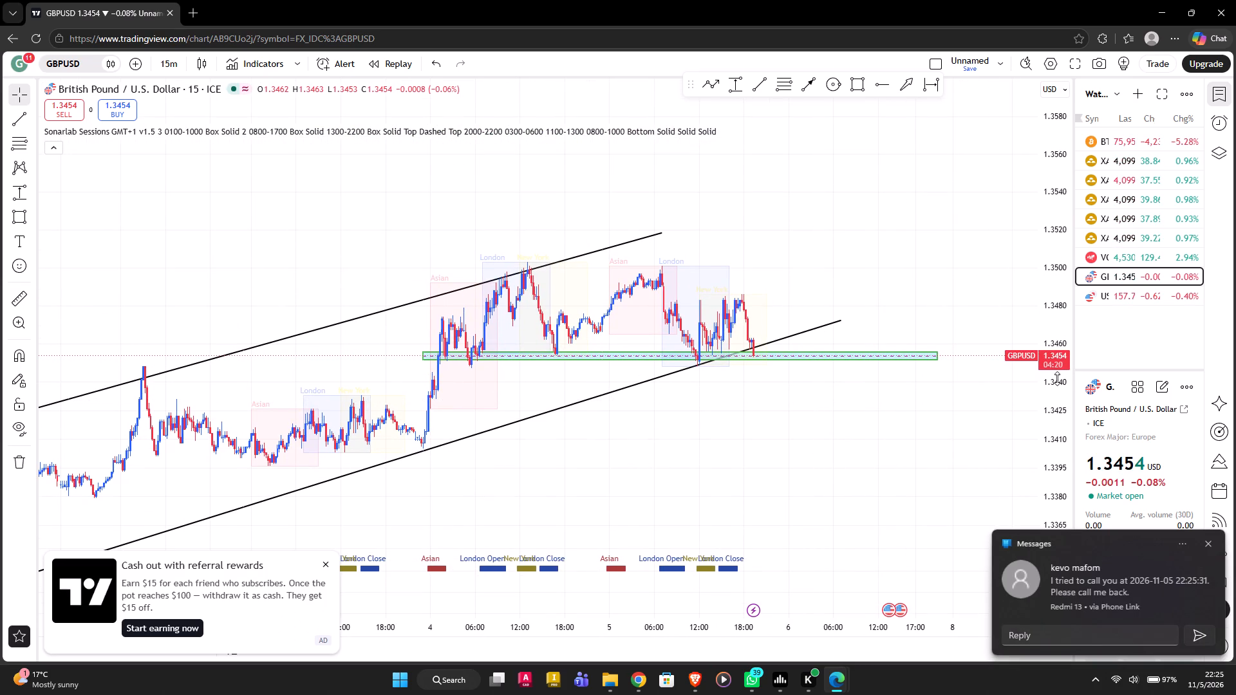
pyautogui.moveTo(1055, 376); pyautogui.dragTo(1015, 204)
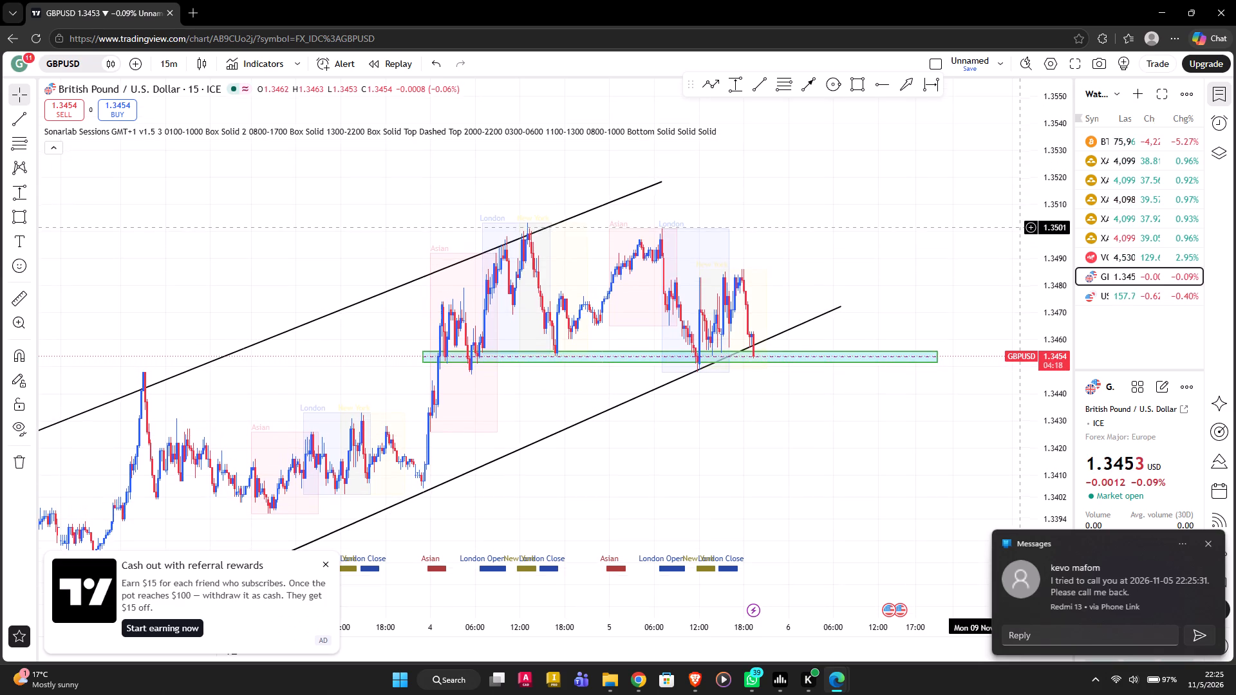
pyautogui.moveTo(1015, 204); pyautogui.dragTo(1010, 192)
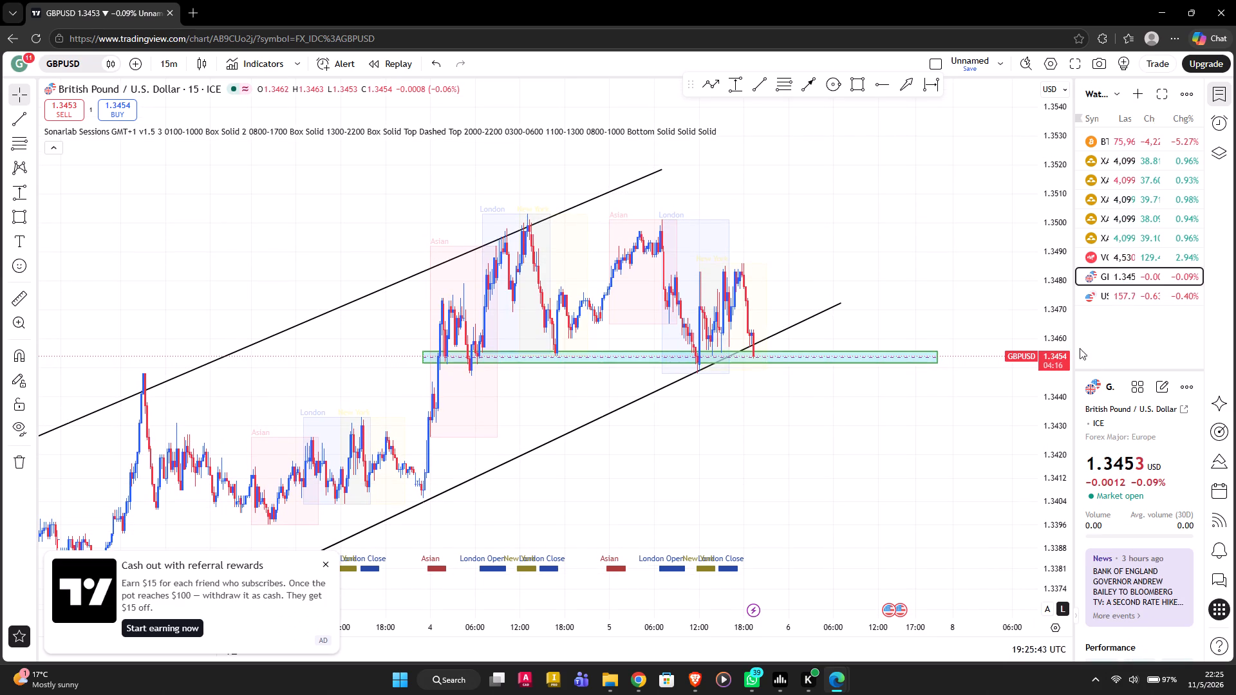
pyautogui.moveTo(1057, 390); pyautogui.dragTo(1044, 261)
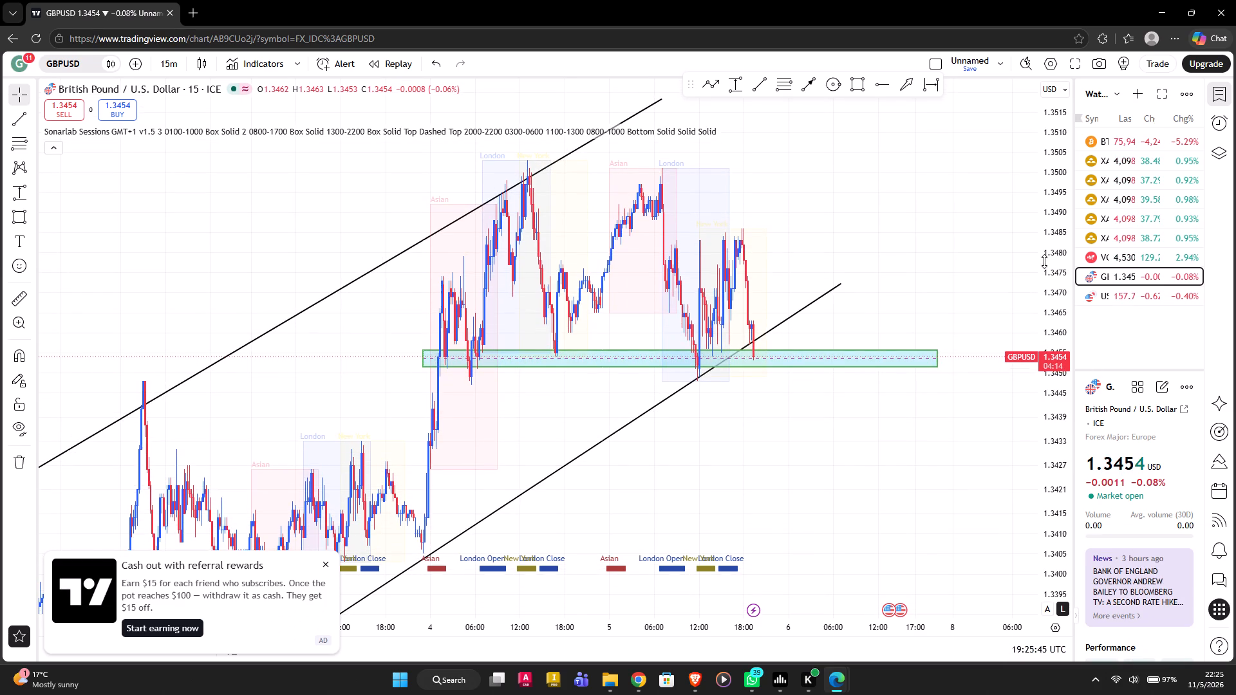
pyautogui.moveTo(823, 407); pyautogui.dragTo(758, 382)
pyautogui.hscroll(-1, 799, 395)
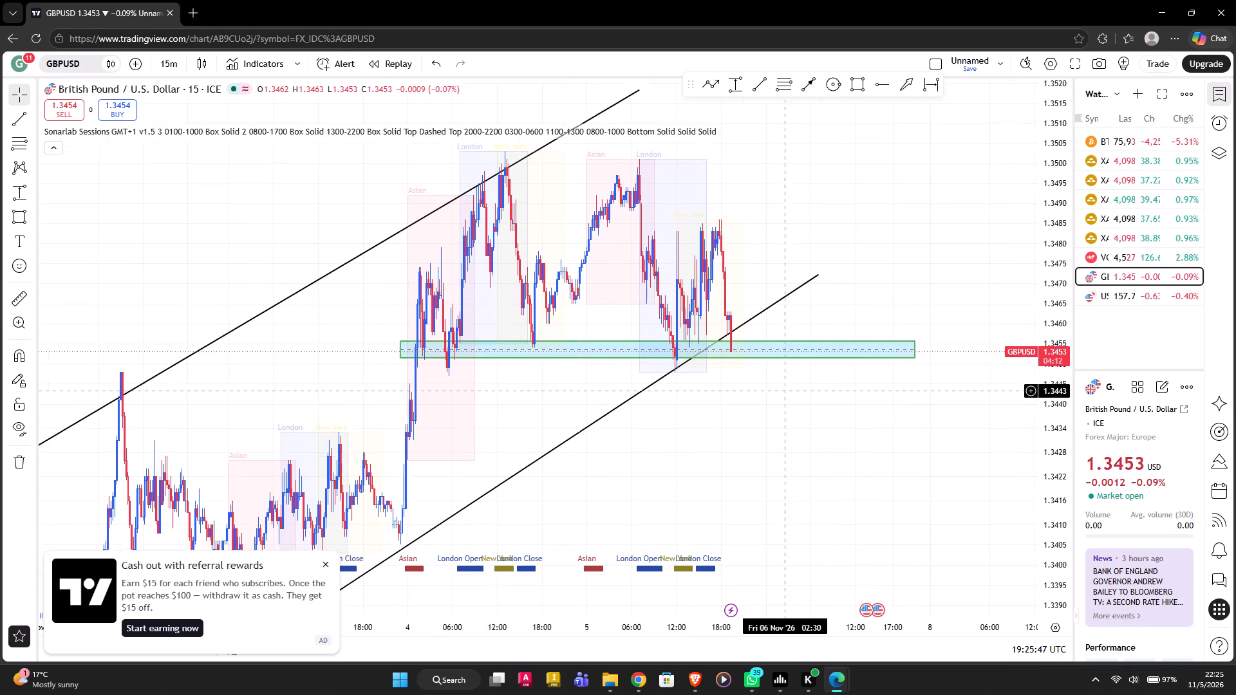
pyautogui.moveTo(758, 382); pyautogui.dragTo(749, 381)
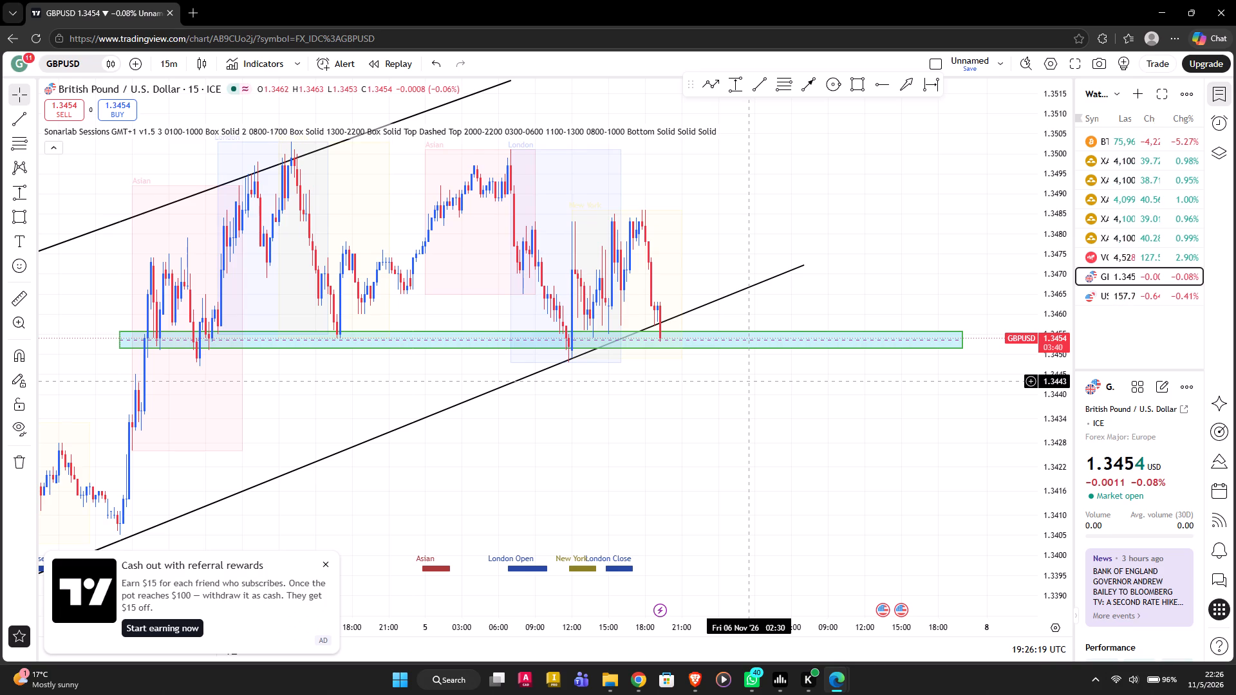
# Switch the GBPUSD chart to the 1-hour interval.
pyautogui.write('1h')
pyautogui.press('Return')
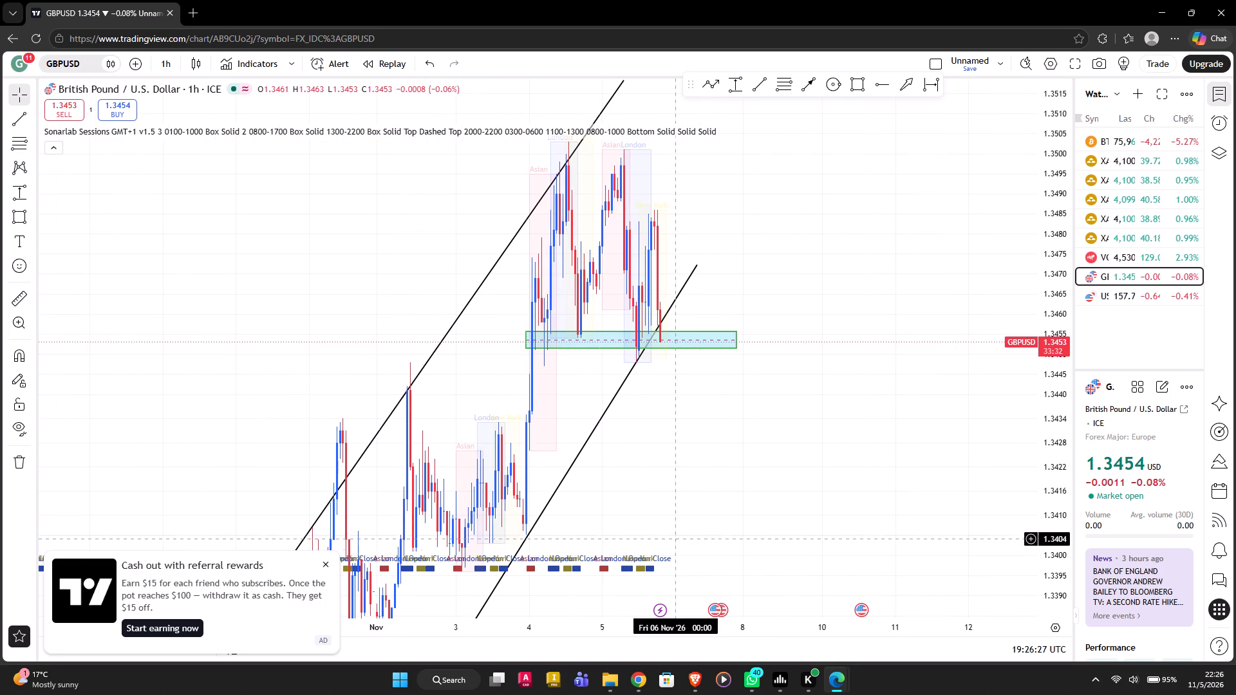
# Examine the 1-hour GBPUSD candles within the rising channel, from early November to the current price at the rectangle zone.
pyautogui.moveTo(675, 537); pyautogui.dragTo(629, 387)
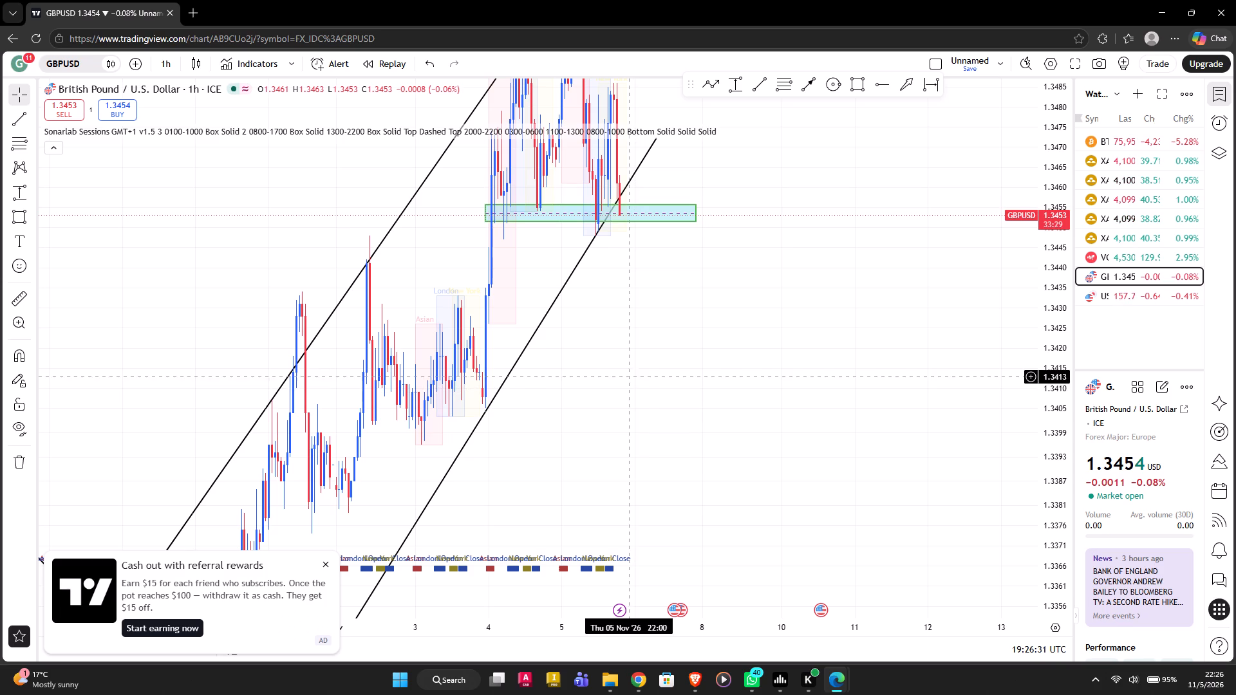
pyautogui.moveTo(624, 342); pyautogui.dragTo(554, 511)
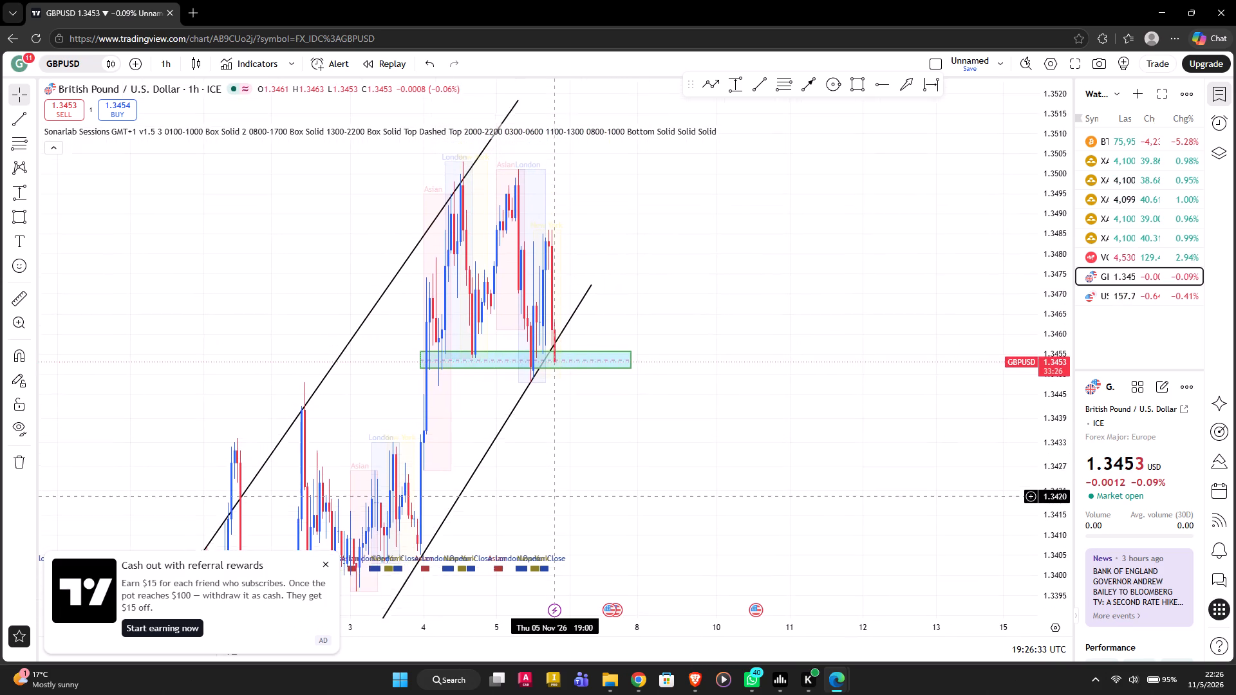
pyautogui.moveTo(554, 511); pyautogui.dragTo(554, 561)
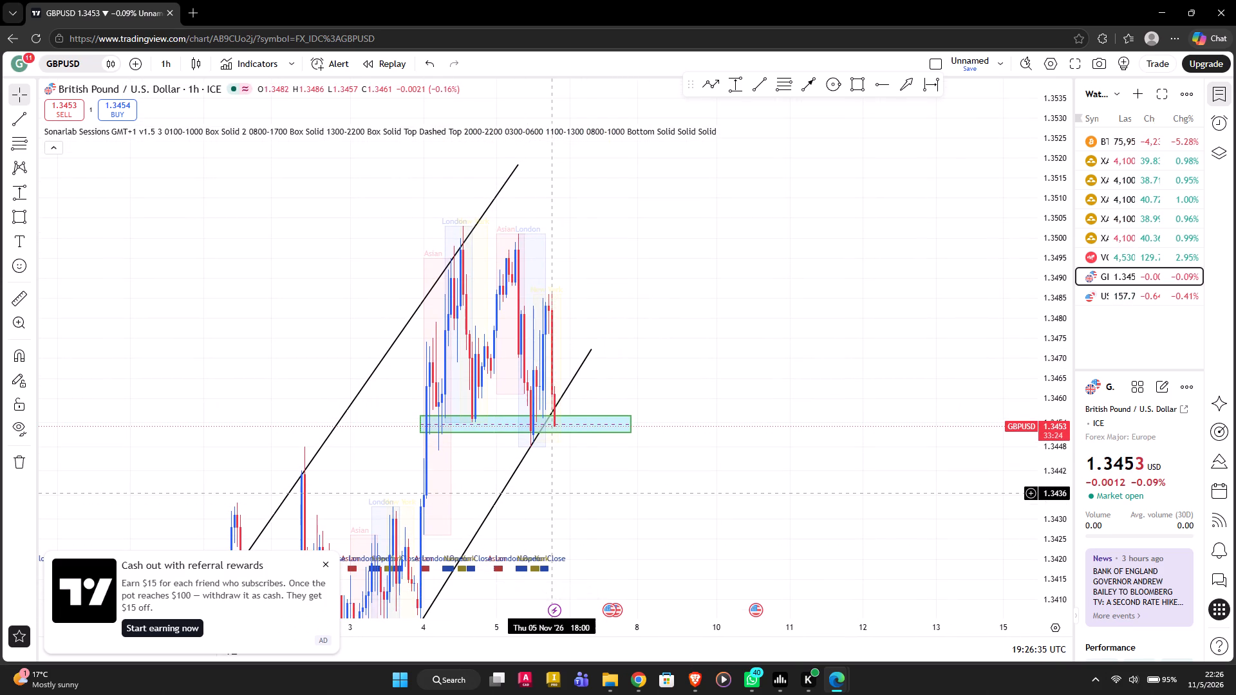
pyautogui.moveTo(599, 470); pyautogui.dragTo(612, 393)
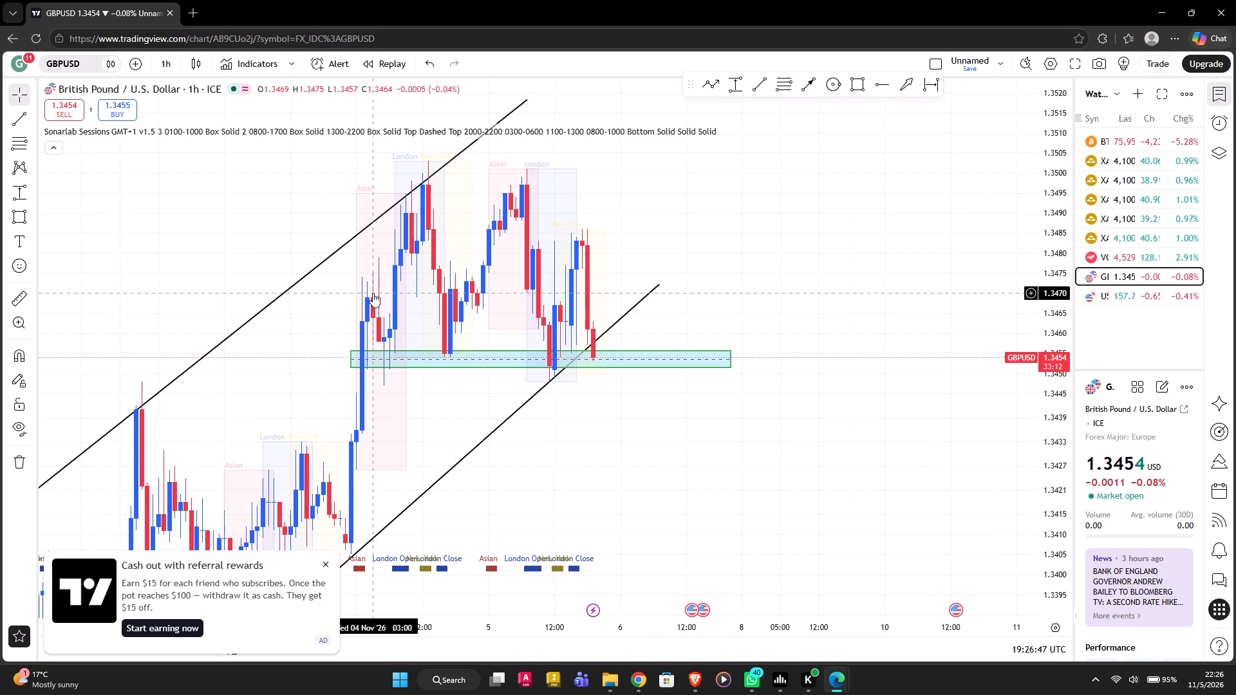
pyautogui.moveTo(288, 341); pyautogui.dragTo(429, 279)
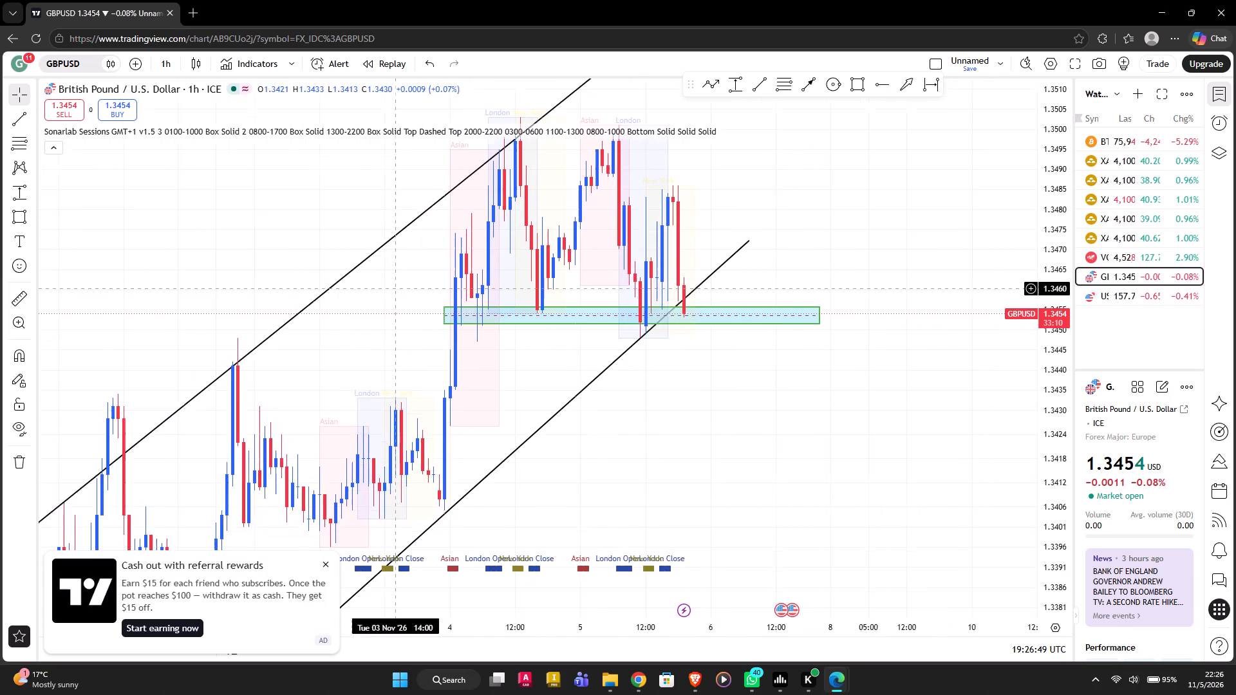
pyautogui.moveTo(429, 279); pyautogui.dragTo(450, 273)
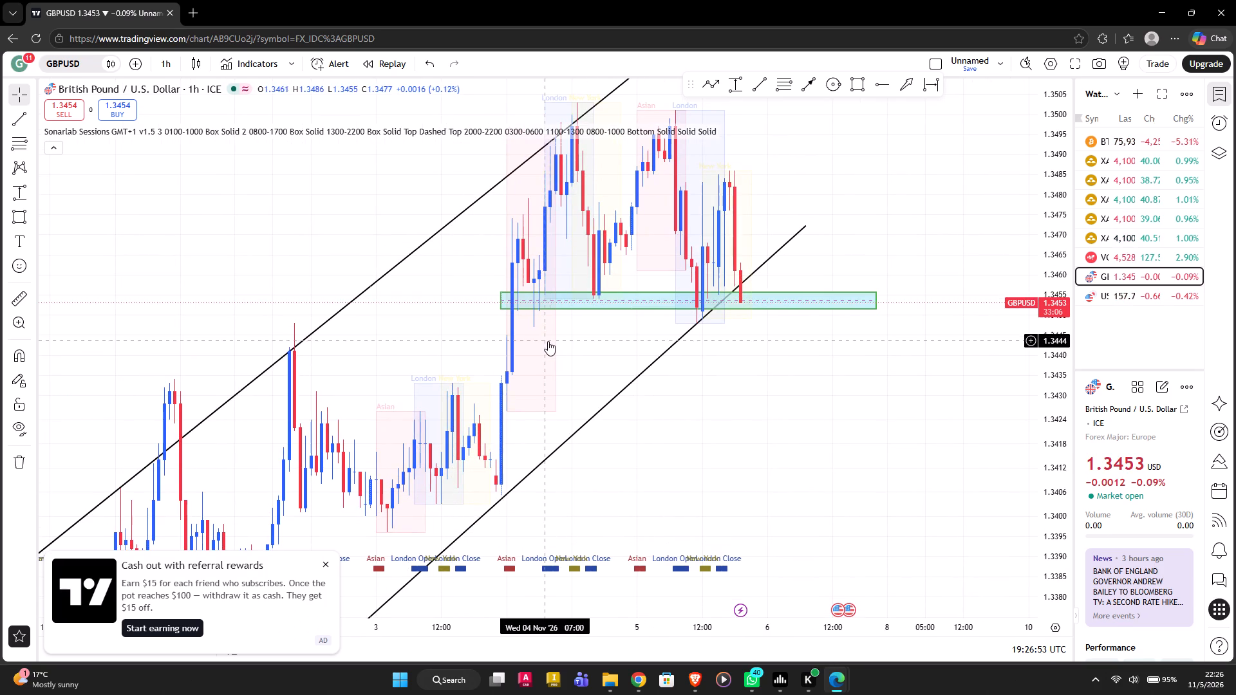
pyautogui.hscroll(1, 547, 338)
pyautogui.moveTo(533, 336); pyautogui.dragTo(575, 364)
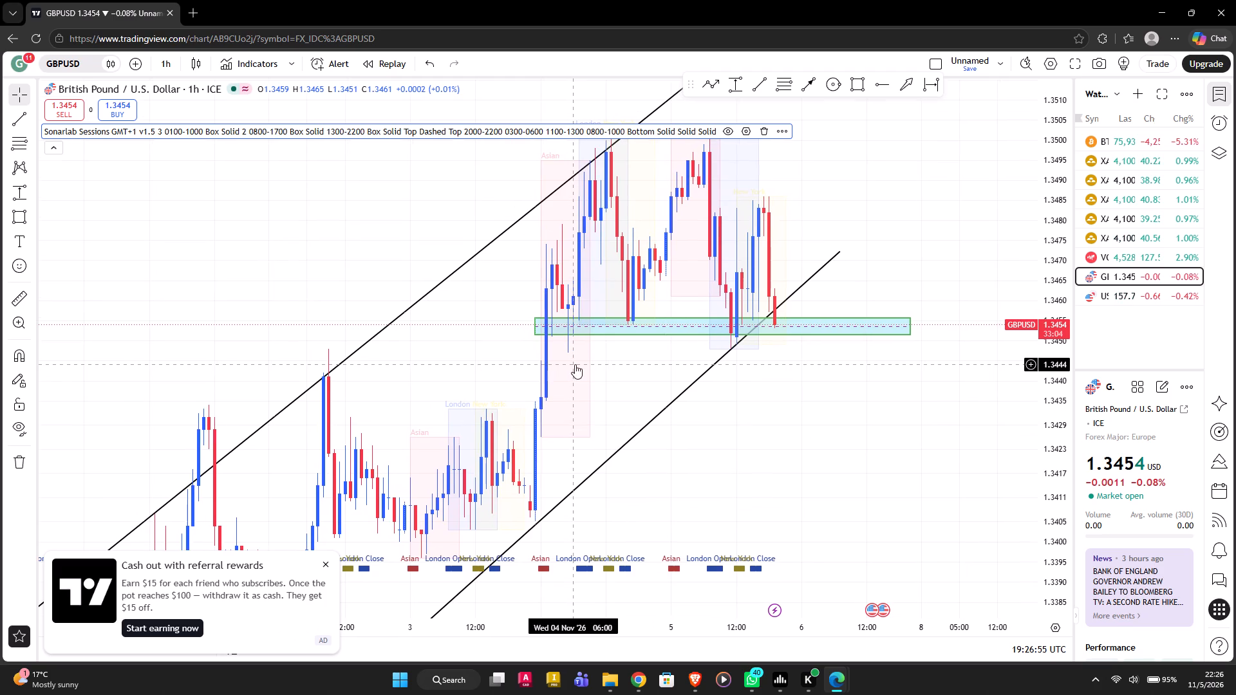
pyautogui.click(600, 365)
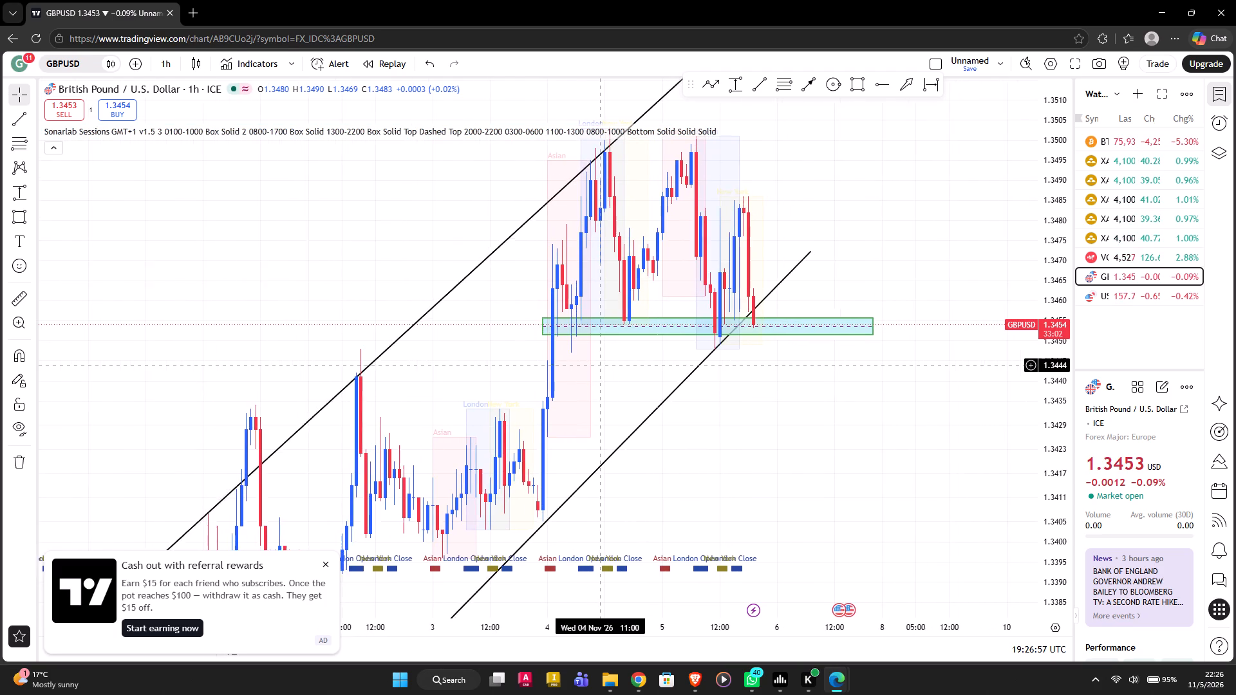
pyautogui.moveTo(622, 376); pyautogui.dragTo(734, 290)
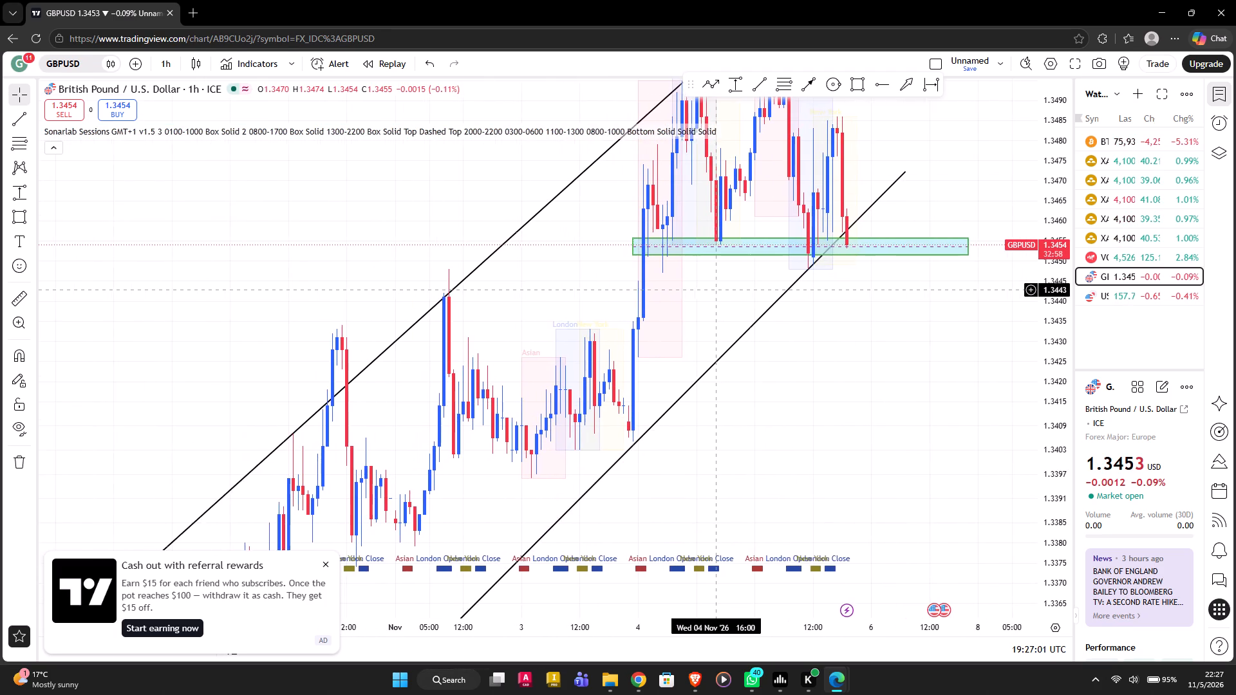
pyautogui.moveTo(734, 290); pyautogui.dragTo(741, 290)
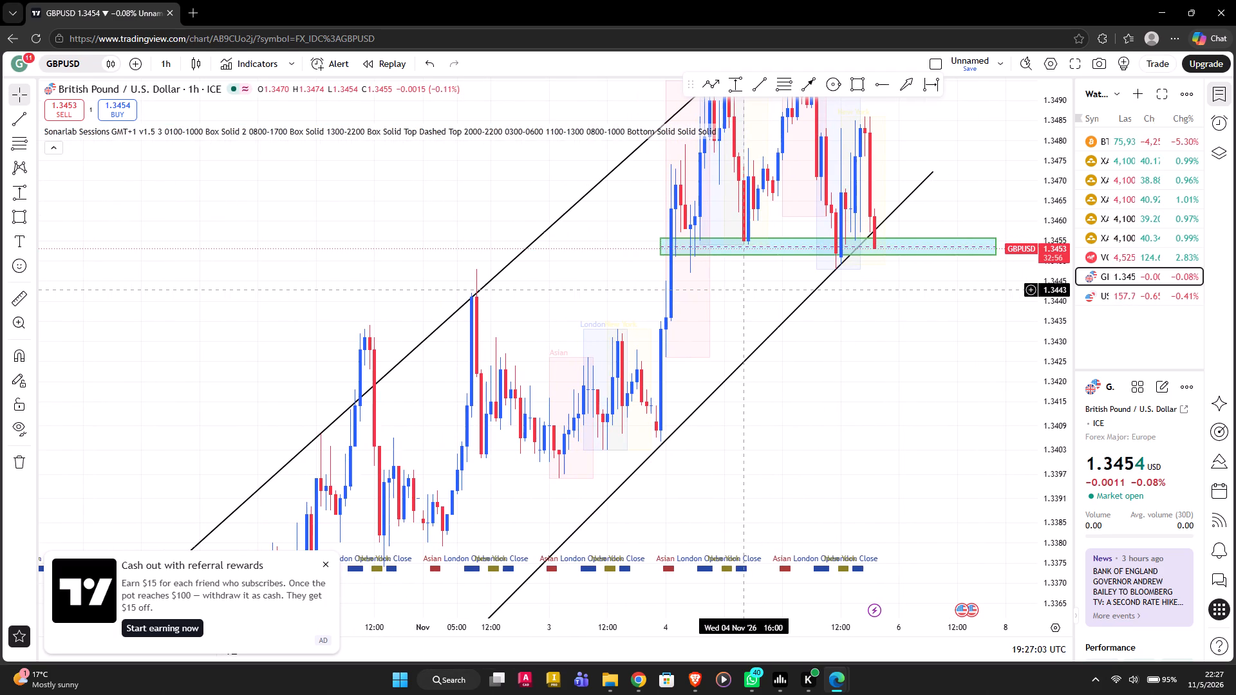
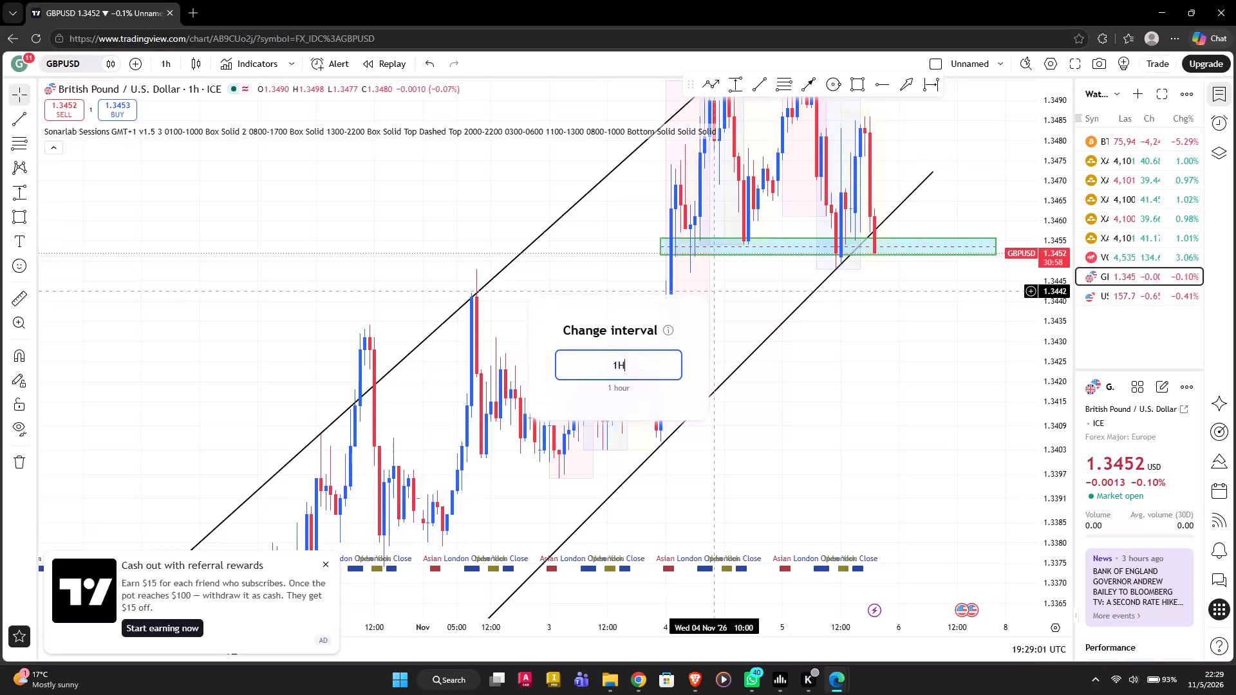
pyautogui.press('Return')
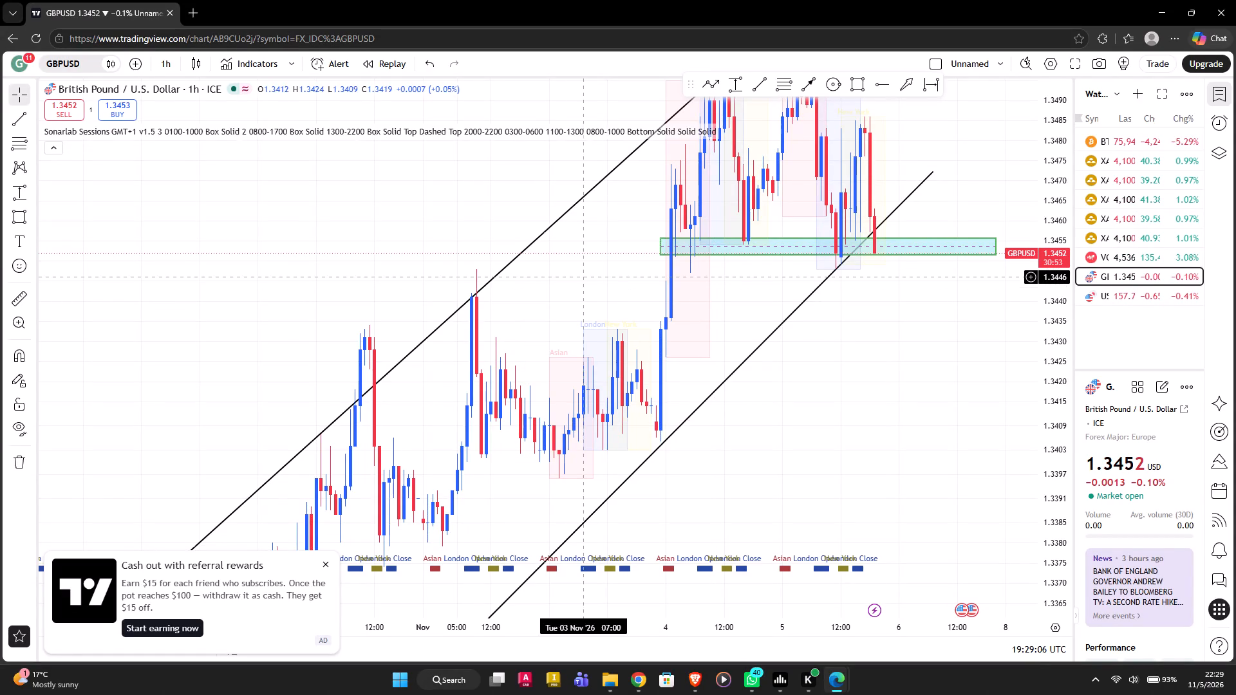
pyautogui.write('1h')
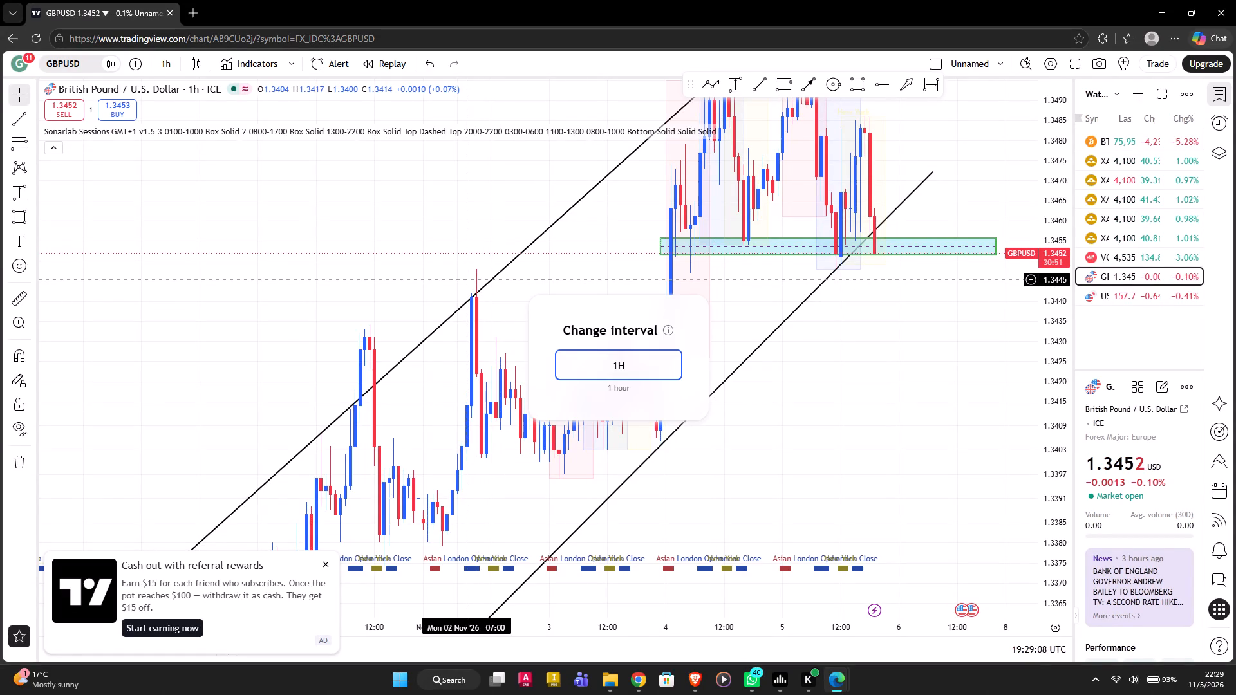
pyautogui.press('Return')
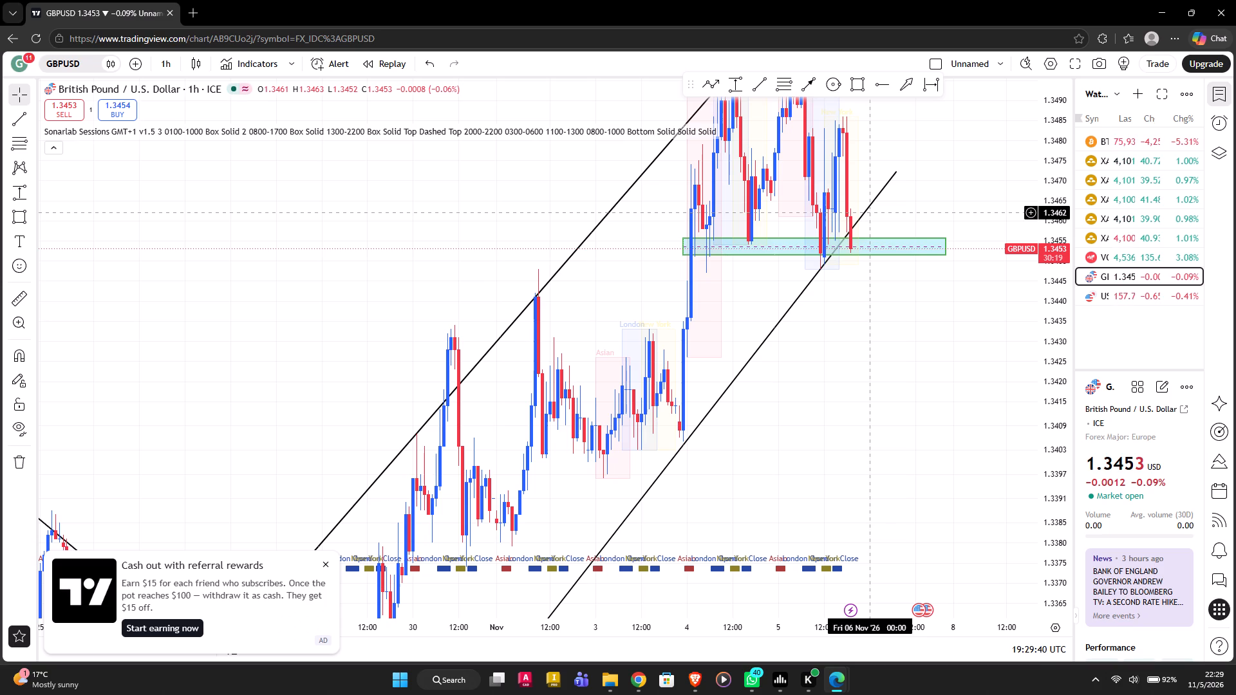
# Delete the green rectangle zone around 1.3452–1.3455 from the GBPUSD 1-hour chart.
pyautogui.click(915, 253)
pyautogui.press('BackSpace')
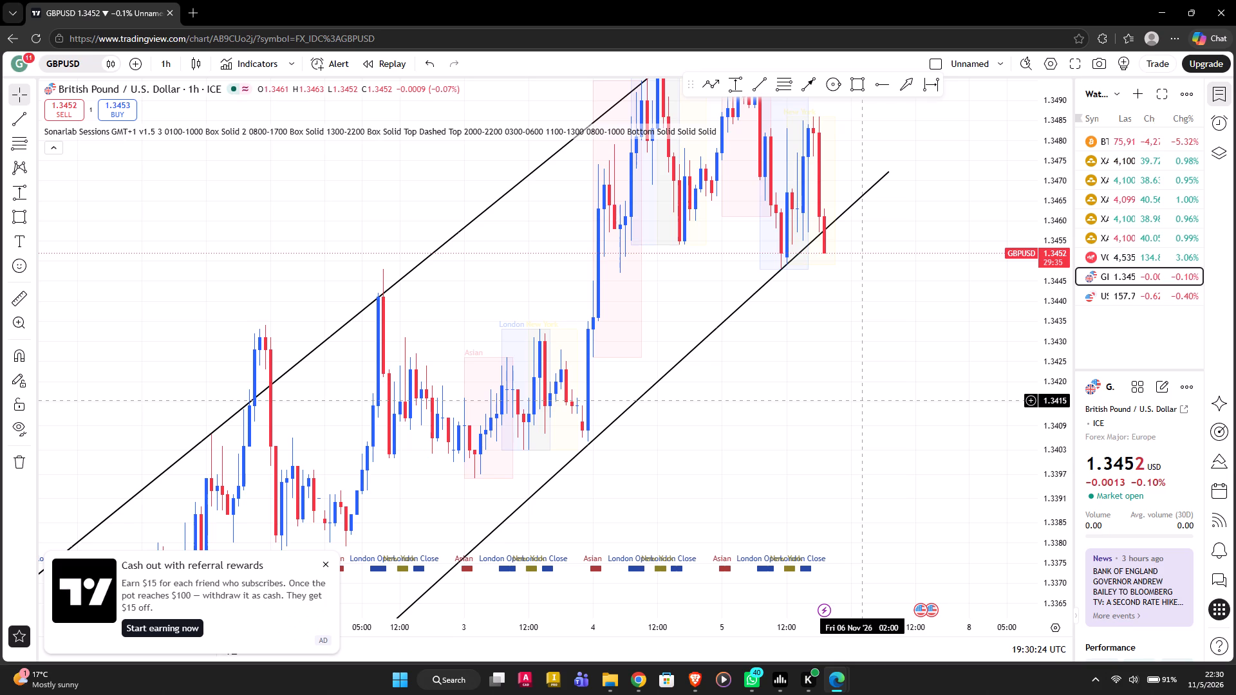
# Extend the upper end of the rising channel's lower trendline to about 1.3481 at 06 Nov 13:00.
pyautogui.scroll(1, 1110, 133)
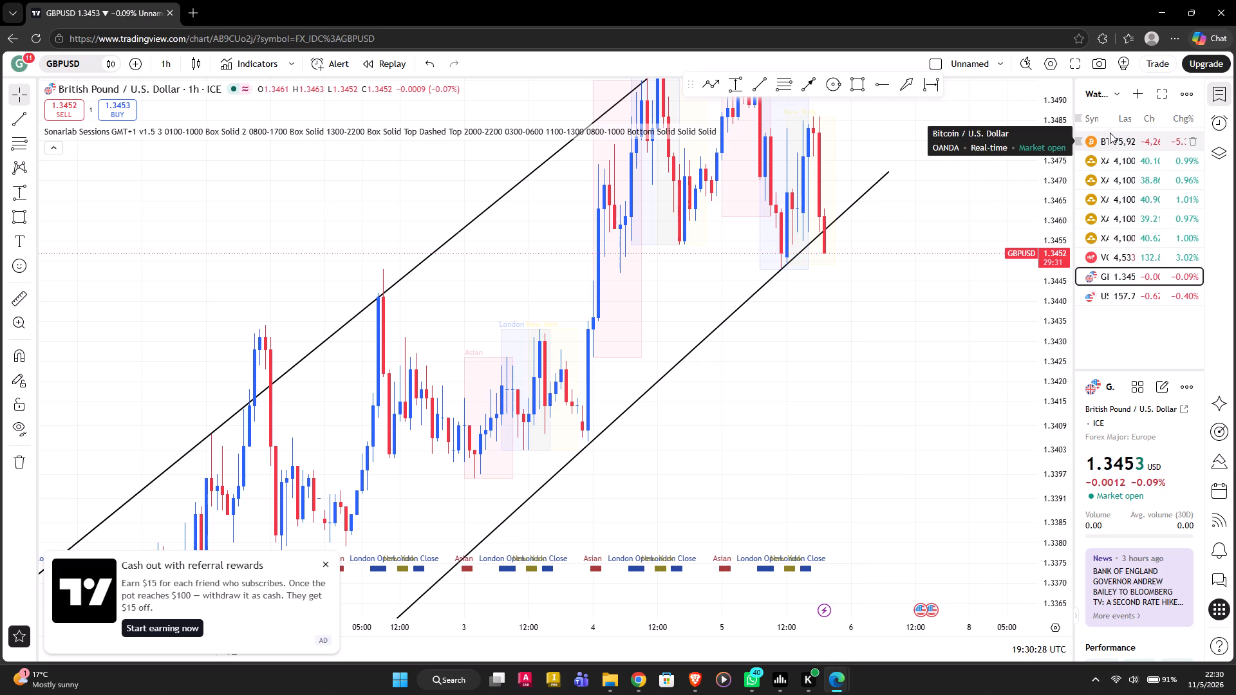
pyautogui.scroll(1, 1161, 190)
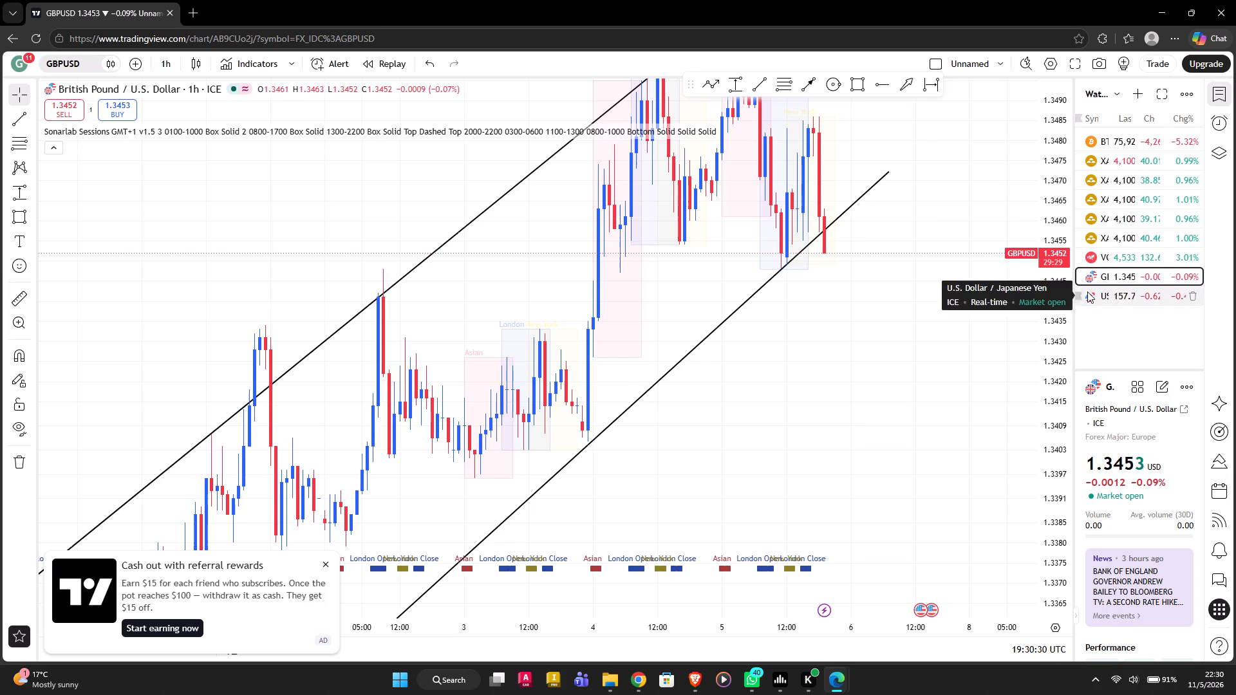
pyautogui.moveTo(1060, 324); pyautogui.dragTo(1047, 413)
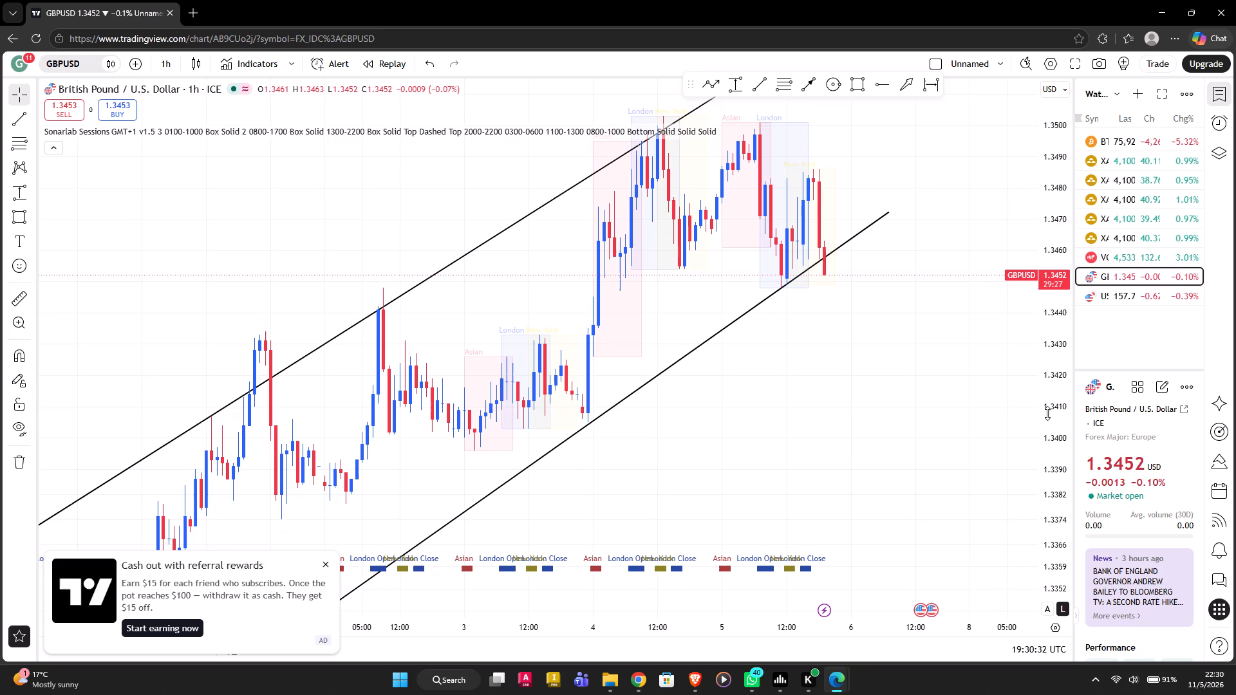
pyautogui.moveTo(1047, 413); pyautogui.dragTo(1025, 474)
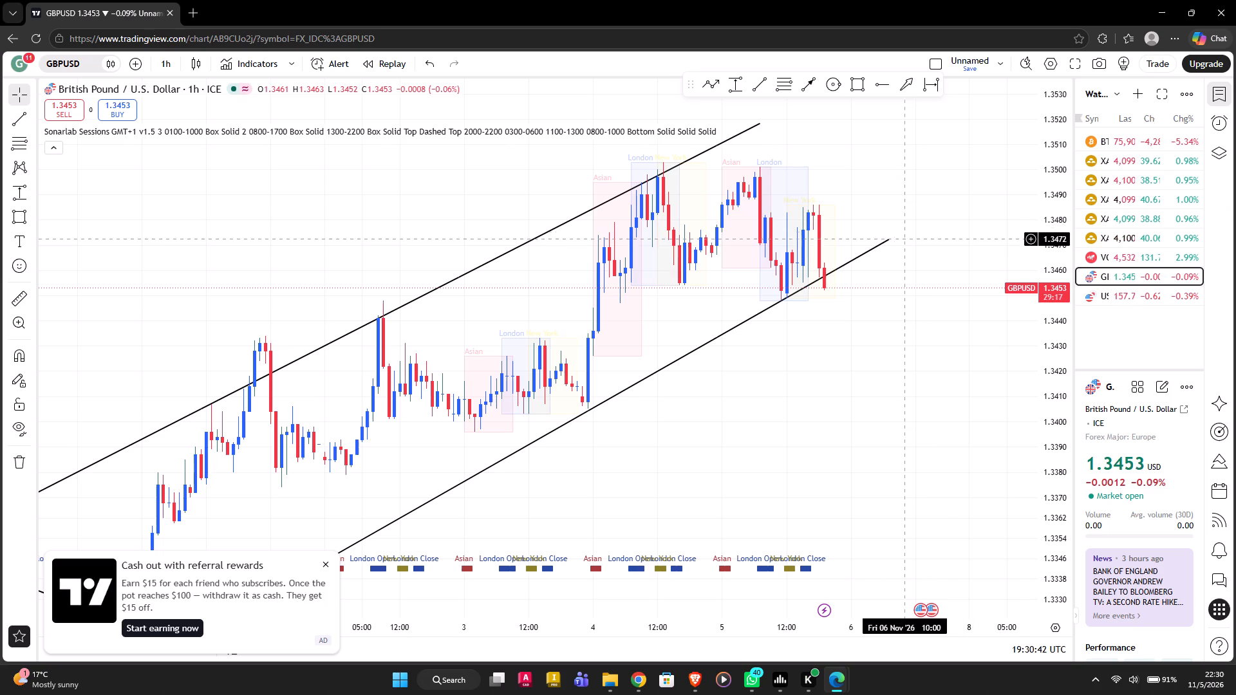
pyautogui.moveTo(888, 239); pyautogui.dragTo(920, 219)
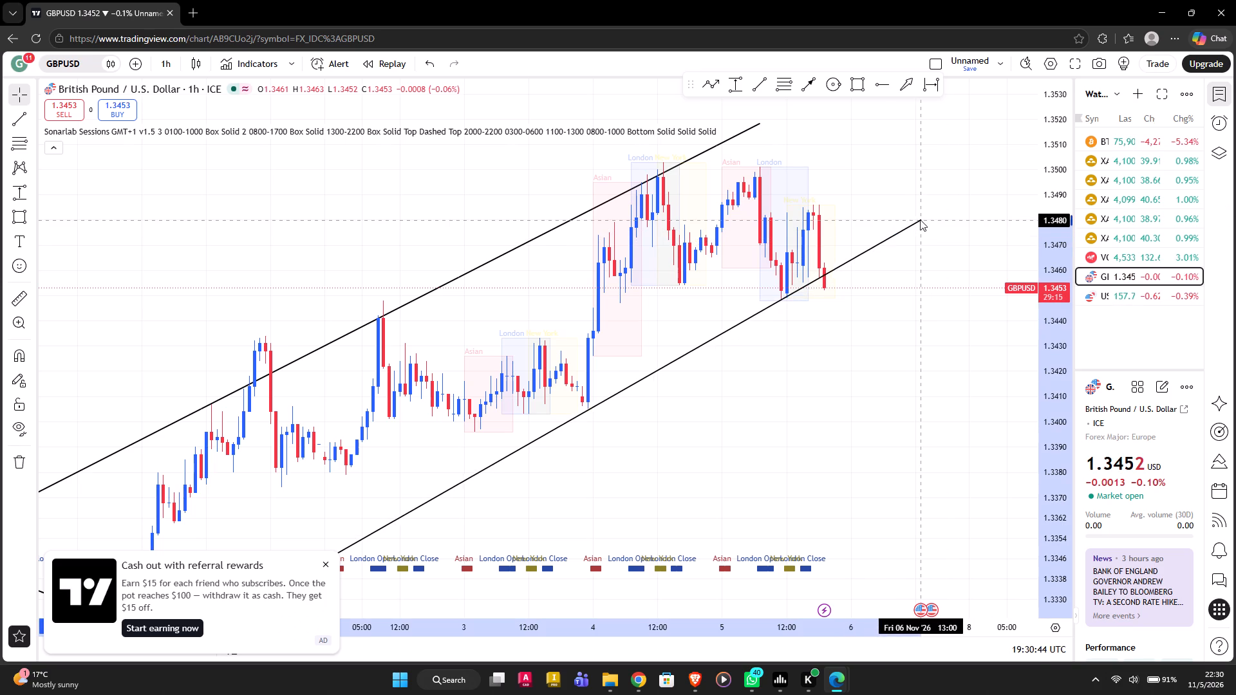
pyautogui.moveTo(920, 219); pyautogui.dragTo(921, 217)
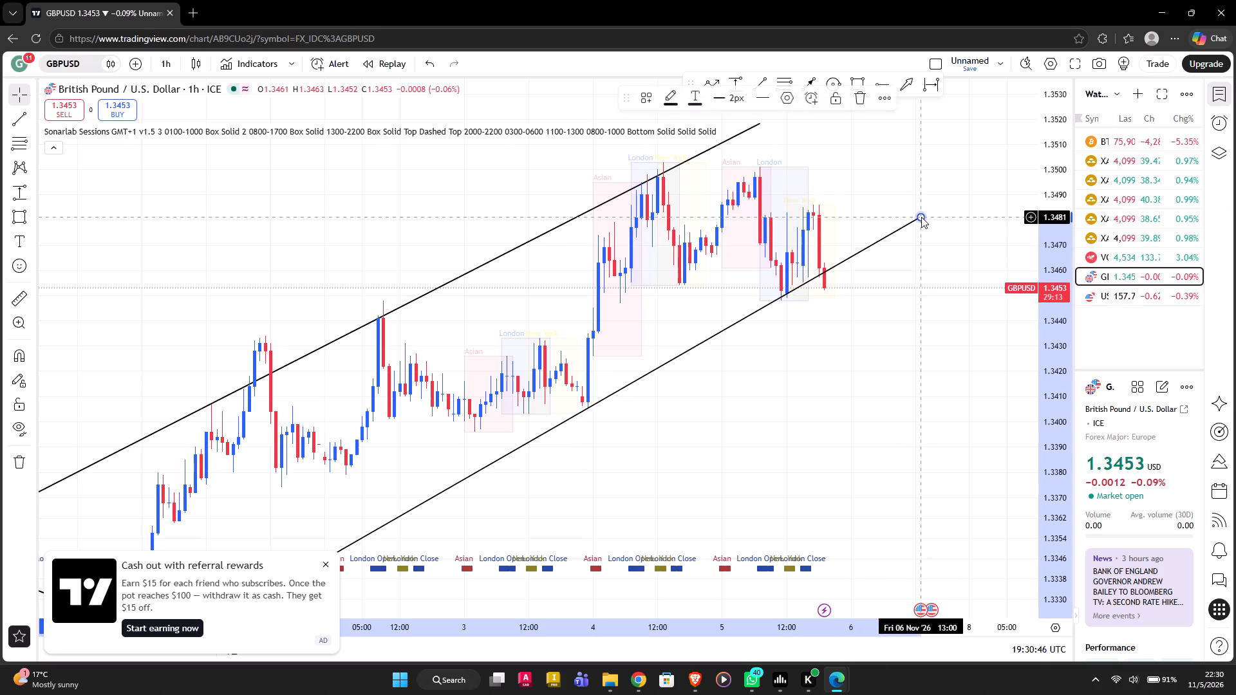
pyautogui.click(910, 269)
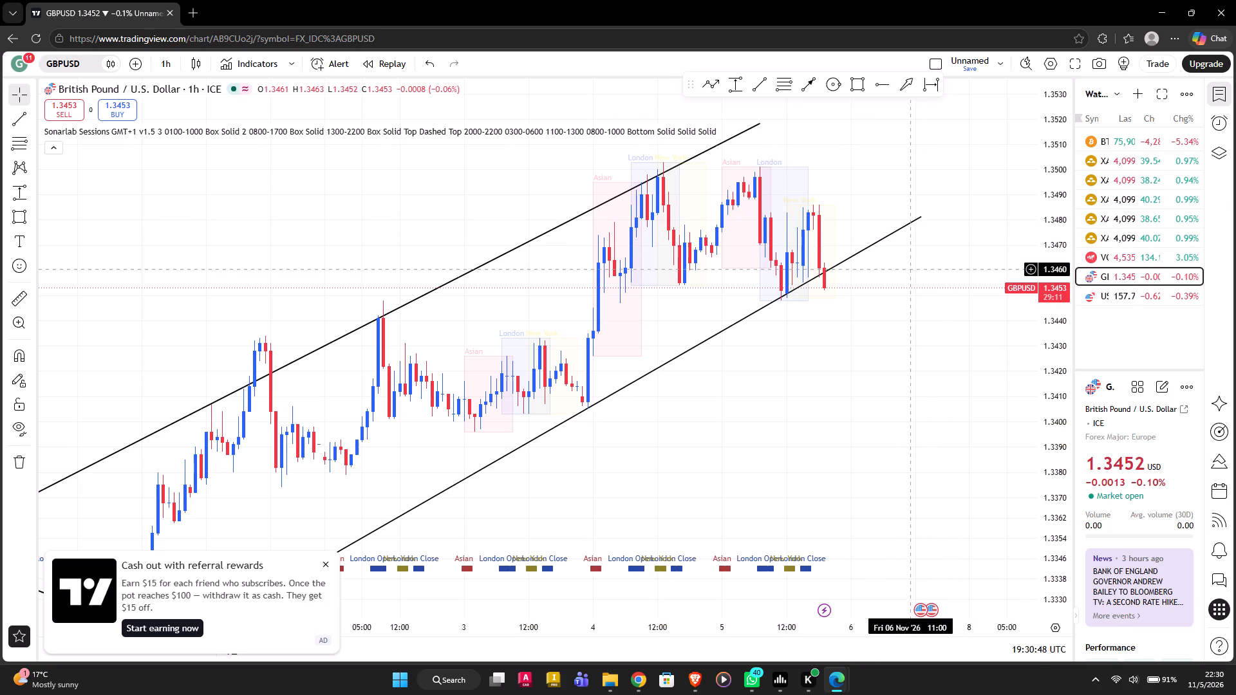